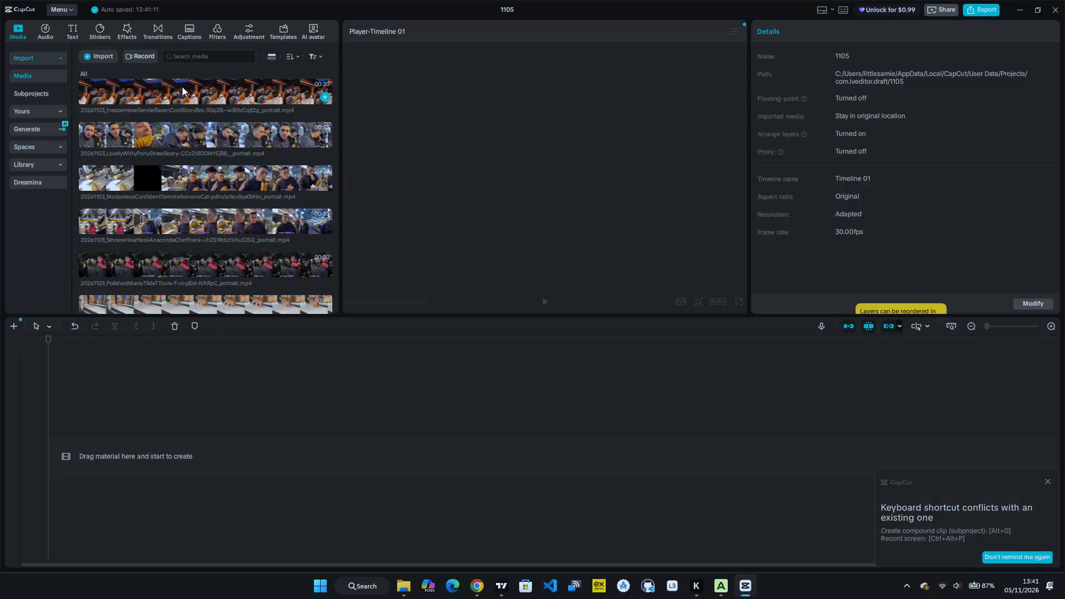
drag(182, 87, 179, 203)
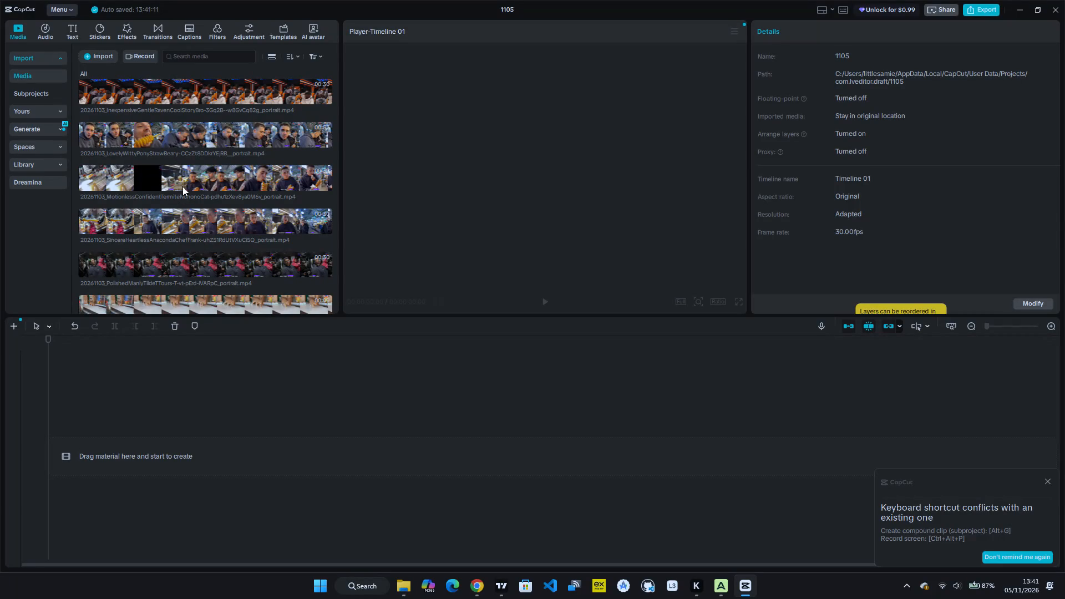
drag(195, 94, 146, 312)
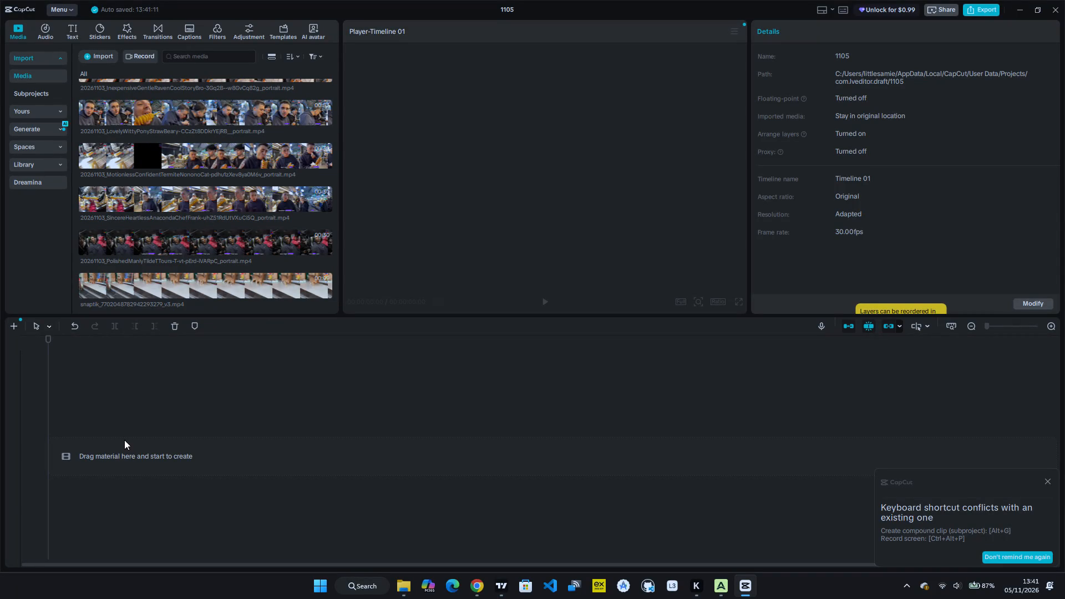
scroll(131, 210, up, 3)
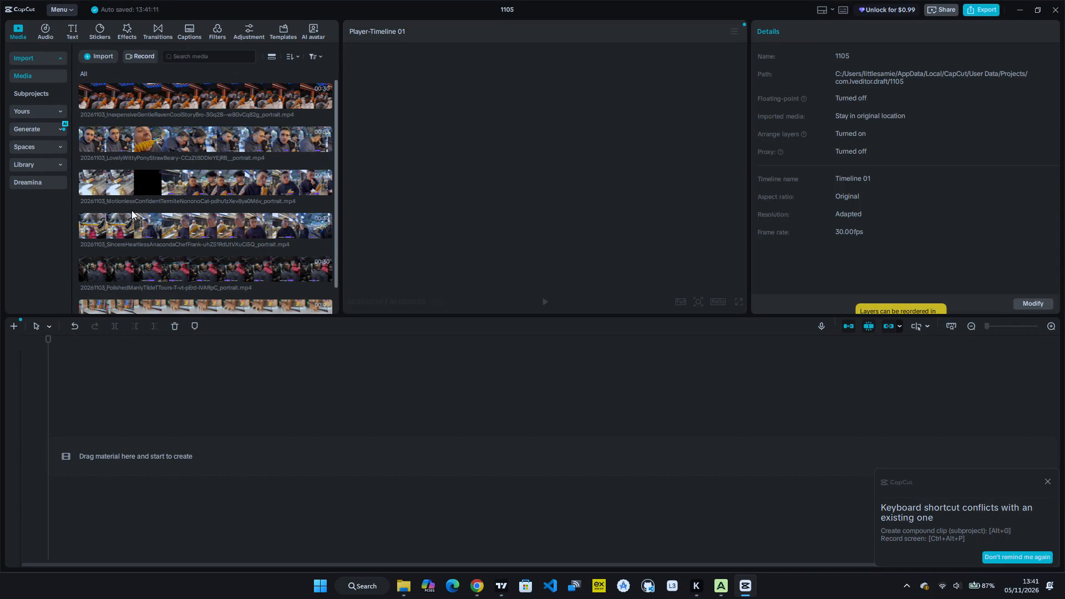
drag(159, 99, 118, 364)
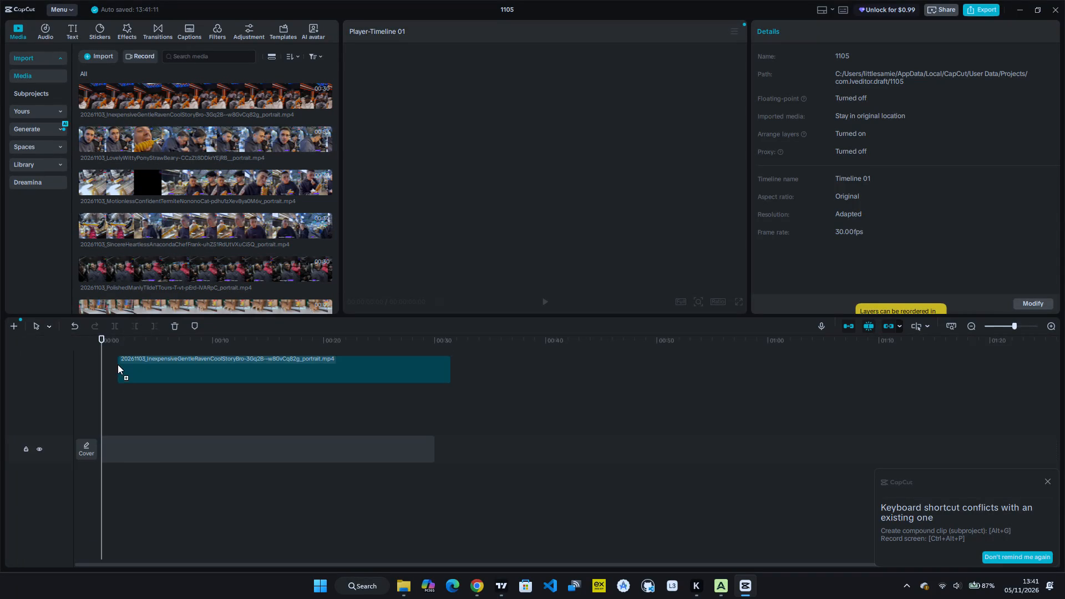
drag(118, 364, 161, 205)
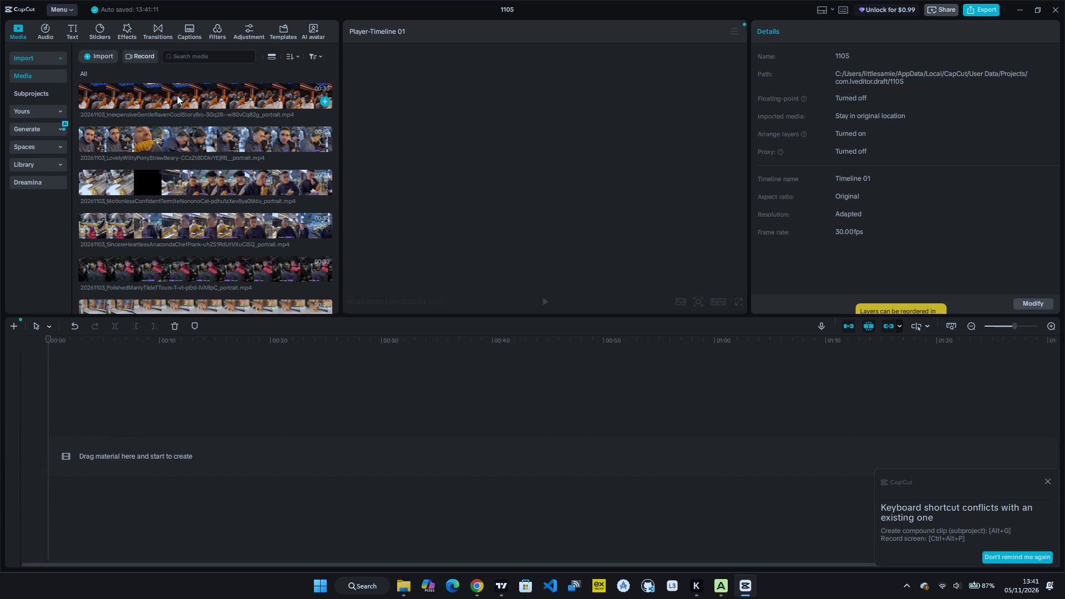
Place the LovelyWittyPonyStrawBeary portrait video at the start of the empty main track.
drag(182, 143, 113, 416)
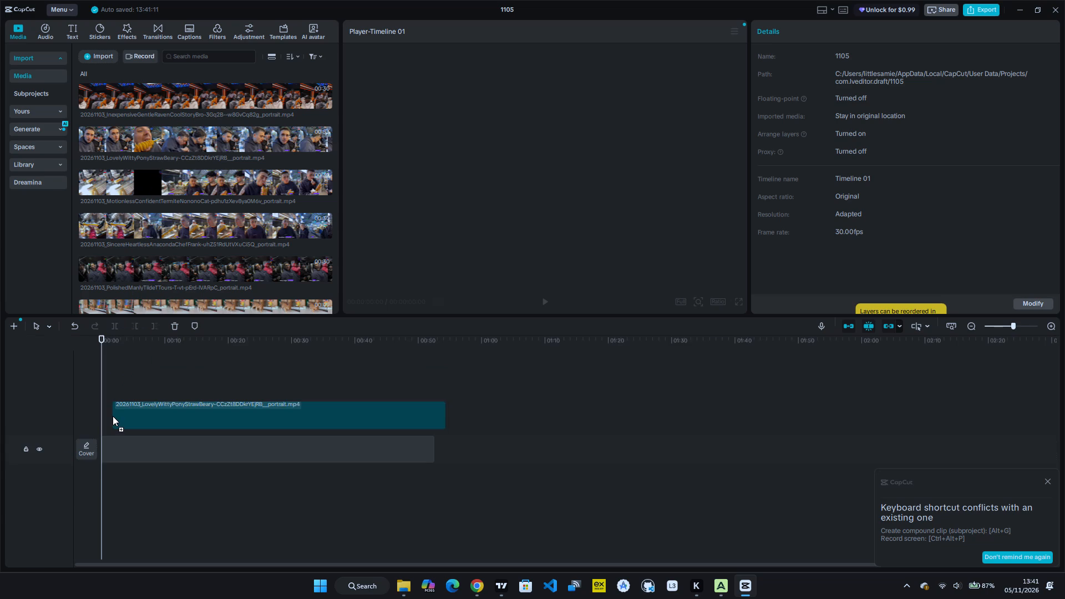
drag(113, 416, 111, 449)
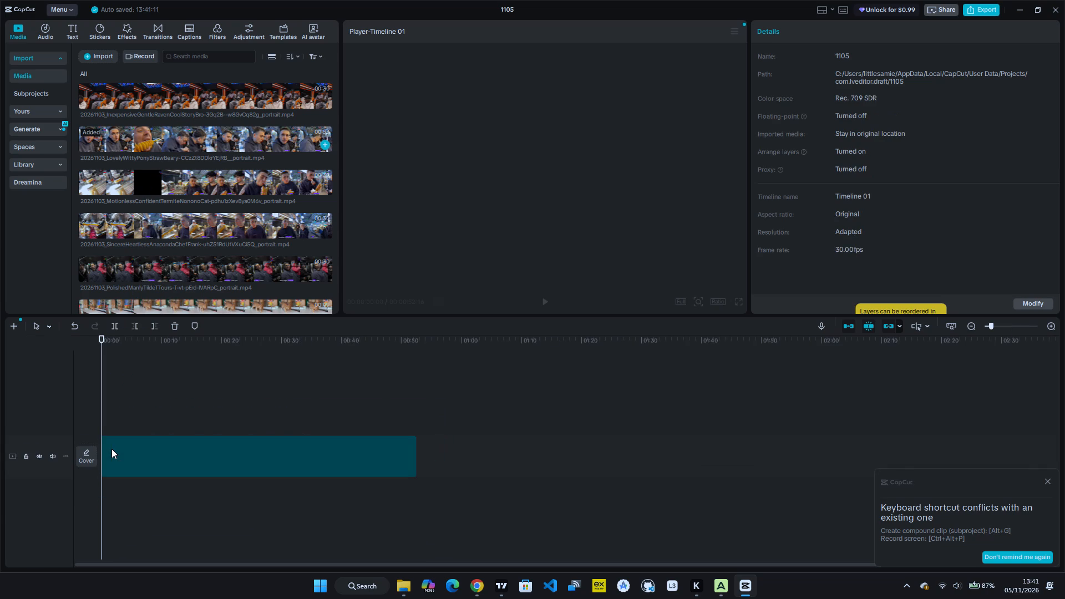
Review the clip's opening, split it at 00:00:03:26 where the "Obviously one serving" line begins, and delete the part before the cut.
key(space)
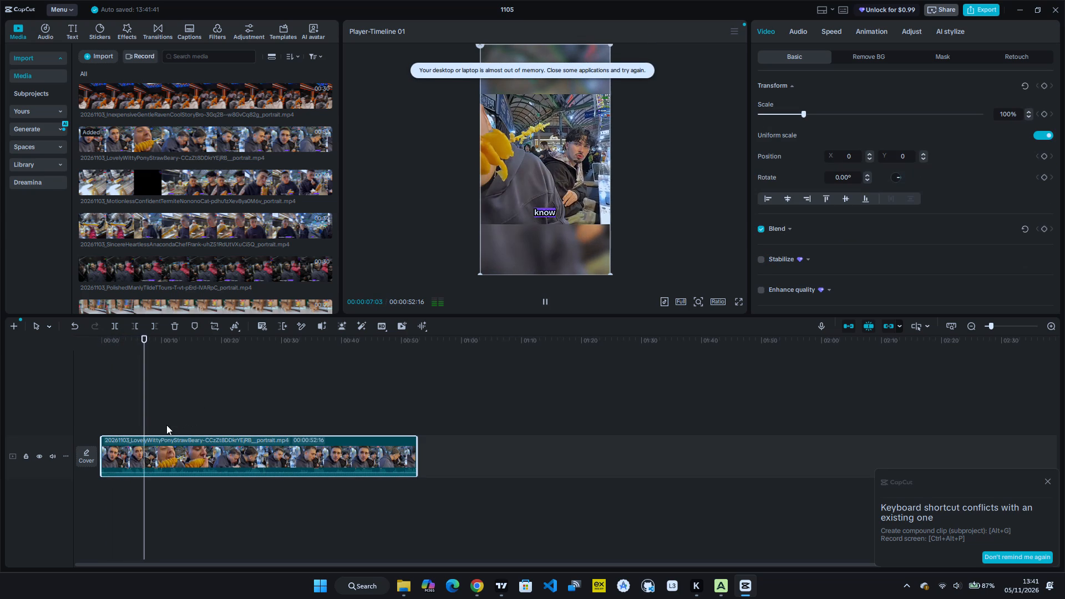
click(134, 418)
key(space)
key(space)
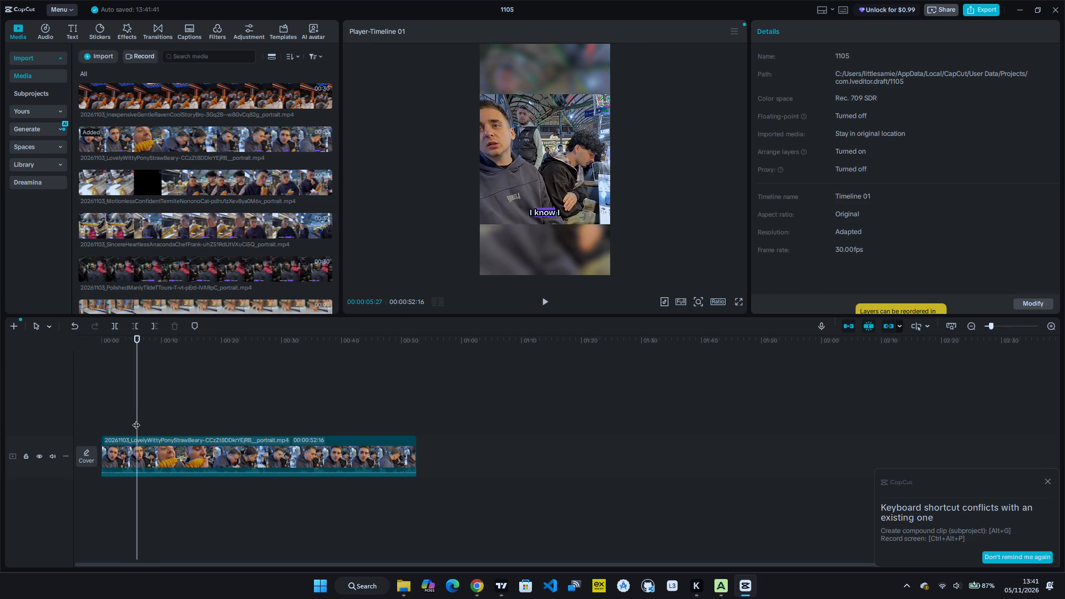
drag(136, 419, 126, 422)
key(space)
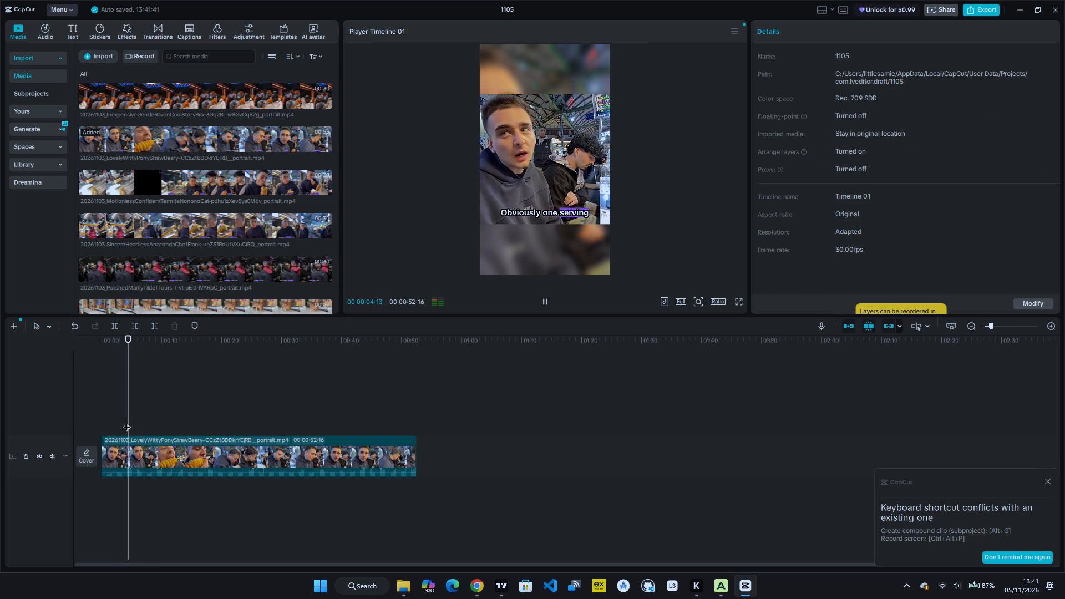
key(space)
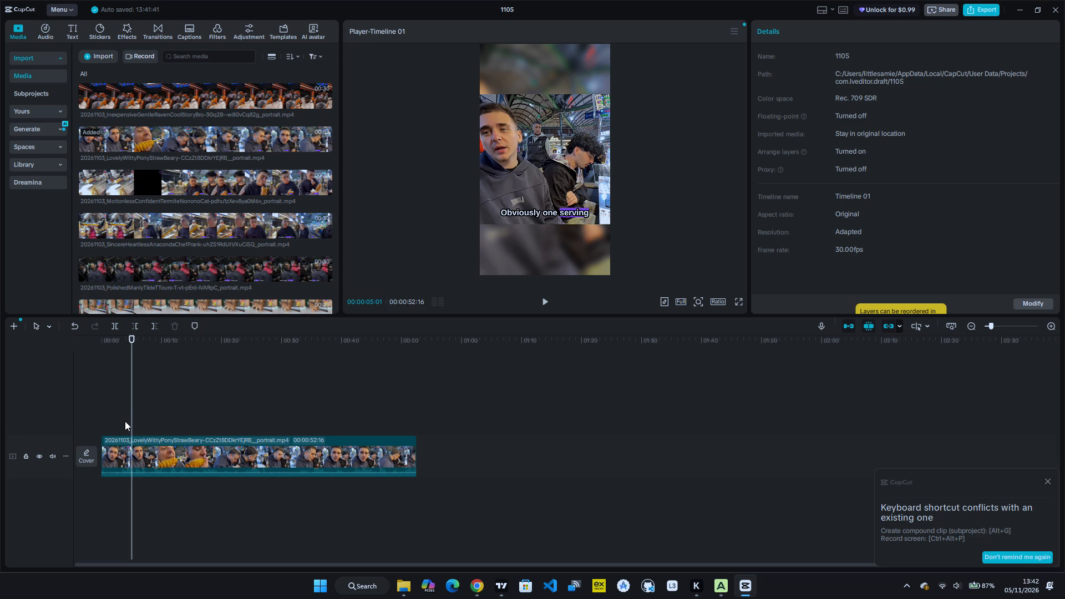
drag(133, 421, 126, 423)
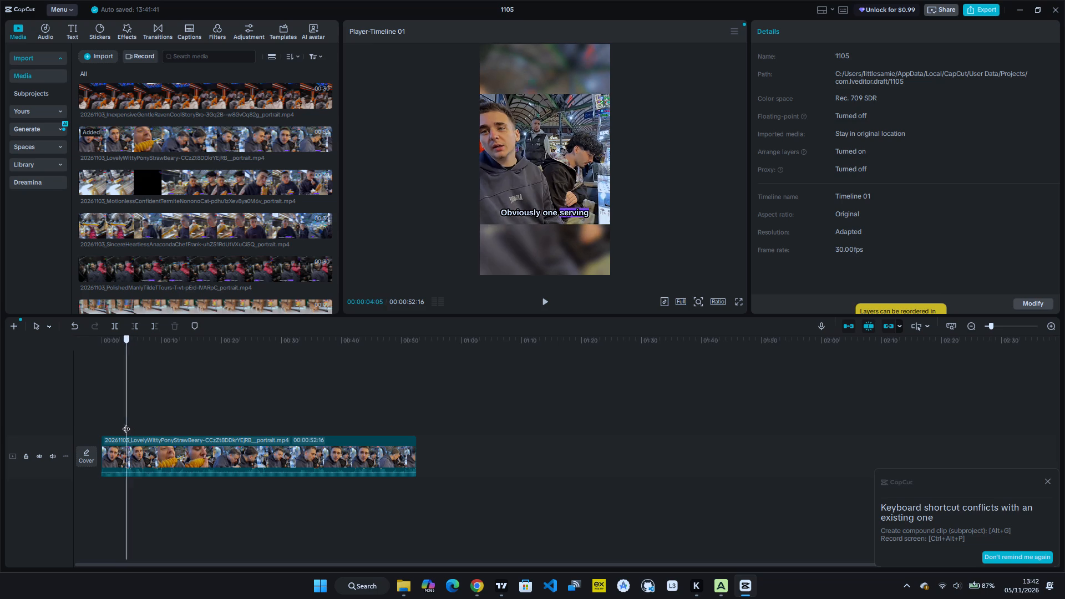
drag(126, 423, 125, 425)
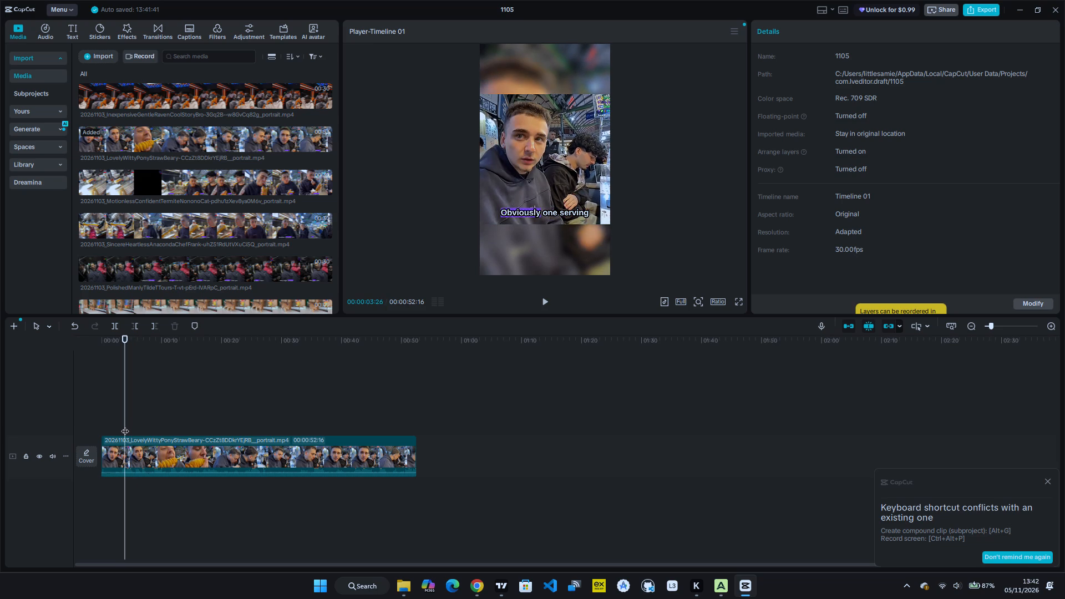
key(ctrl+b)
click(114, 459)
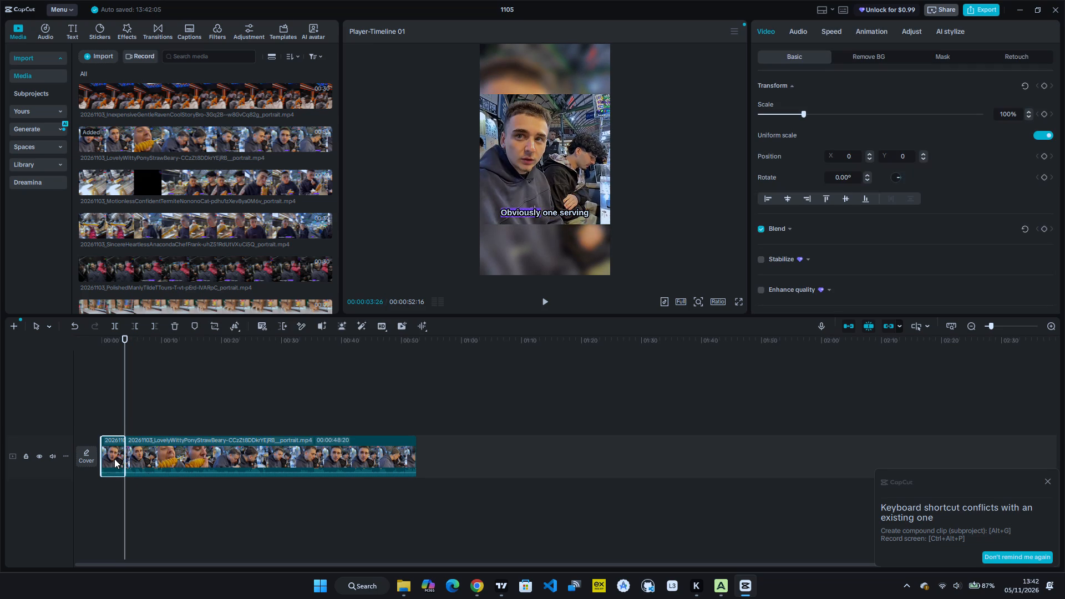
key(BackSpace)
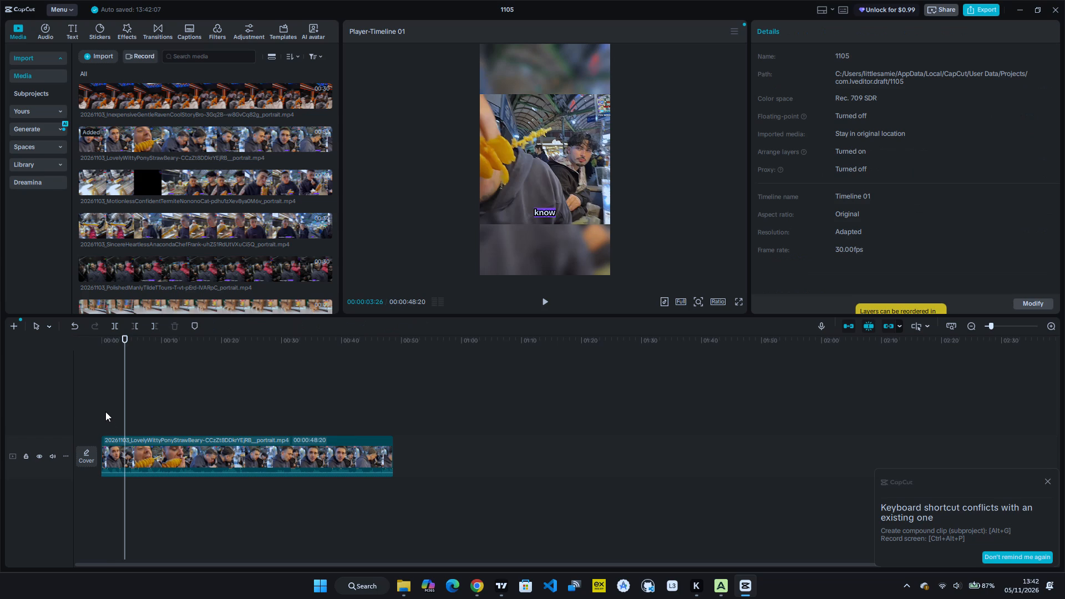
Play the trimmed clip from the beginning and split it at 00:00:09:14, at the "Should we" caption.
click(105, 412)
drag(105, 412, 96, 412)
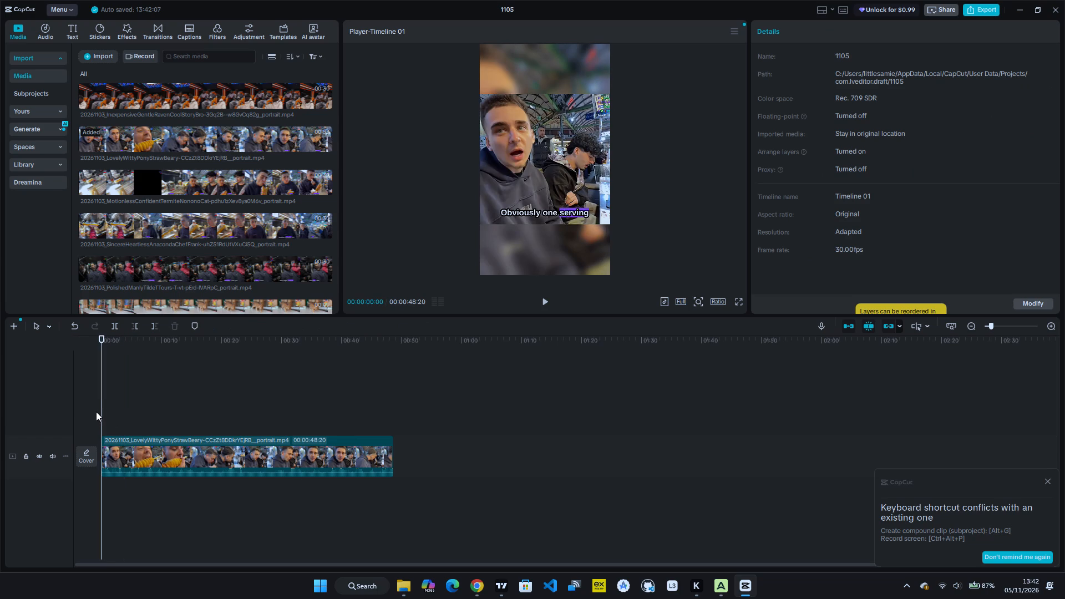
key(space)
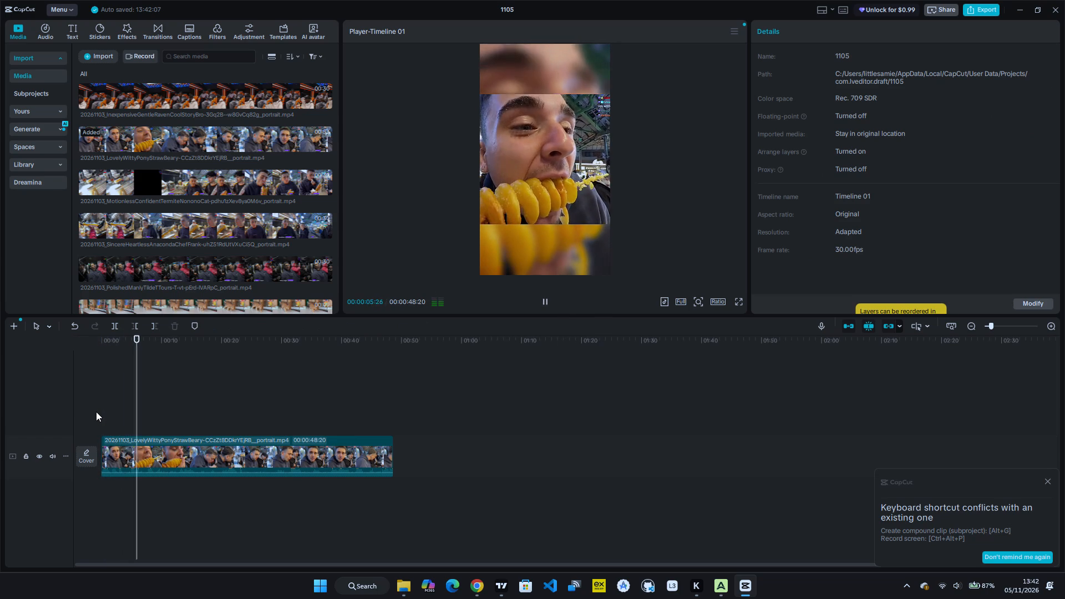
key(space)
key(space)
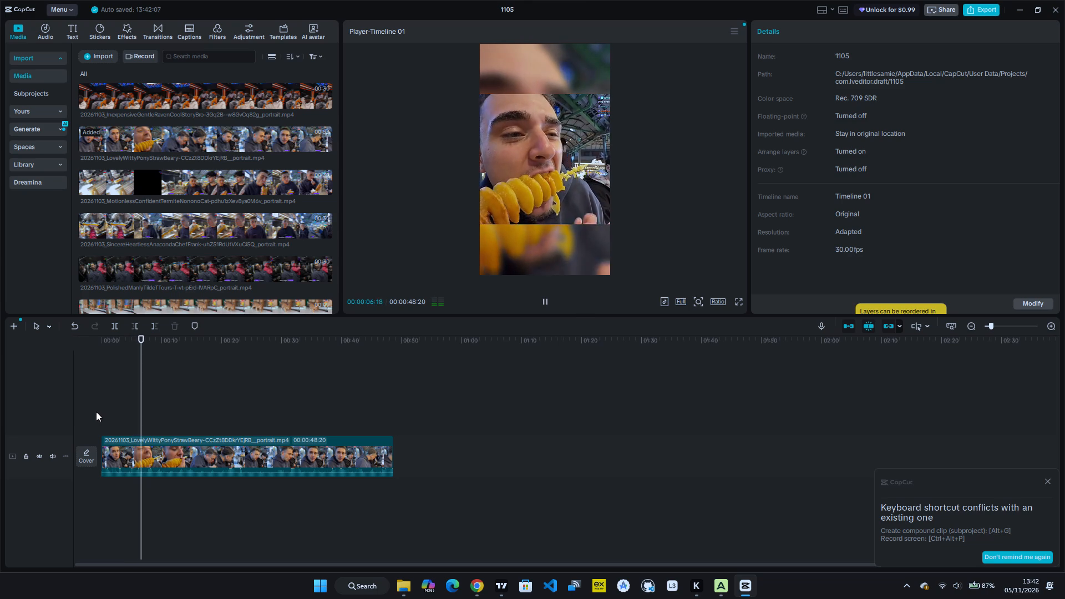
key(space)
key(space)
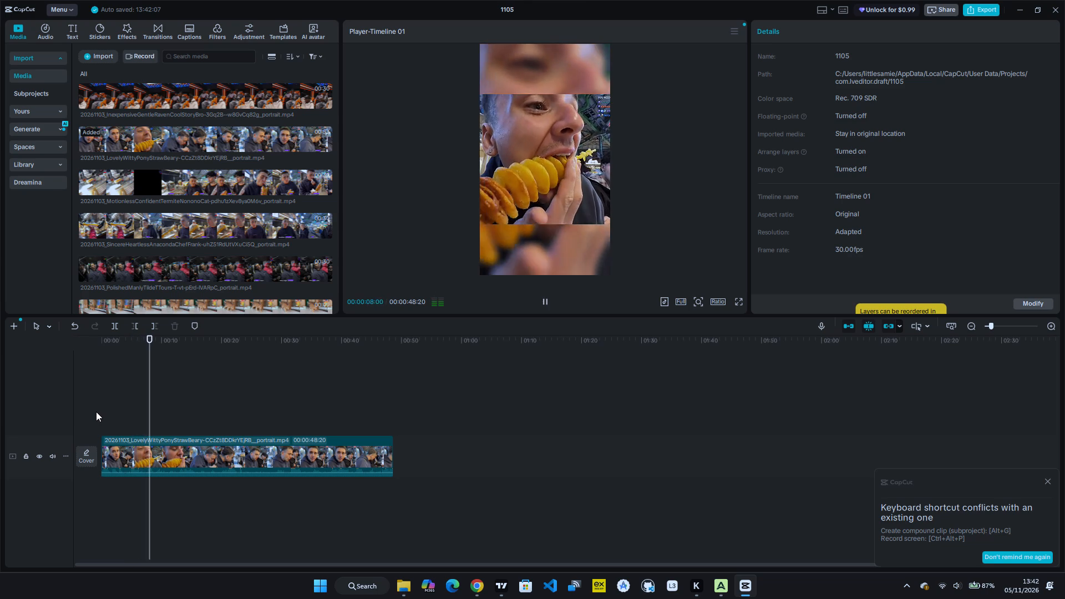
key(space)
key(space)
key(space)
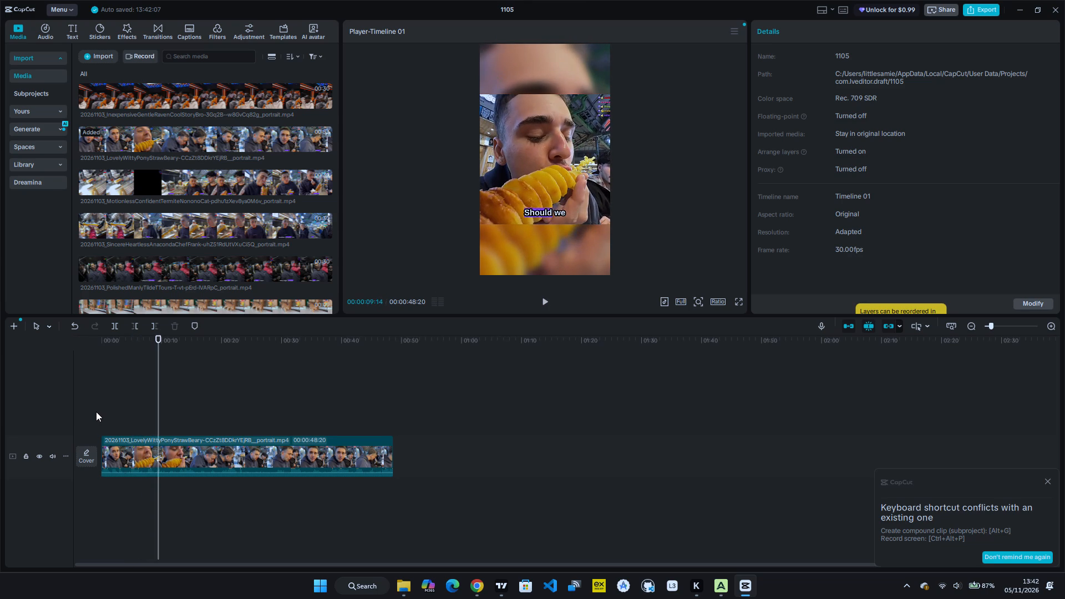
key(ctrl+b)
Review the footage after the first split and split it again at 00:00:13:26, during the "get this? What" caption.
key(space)
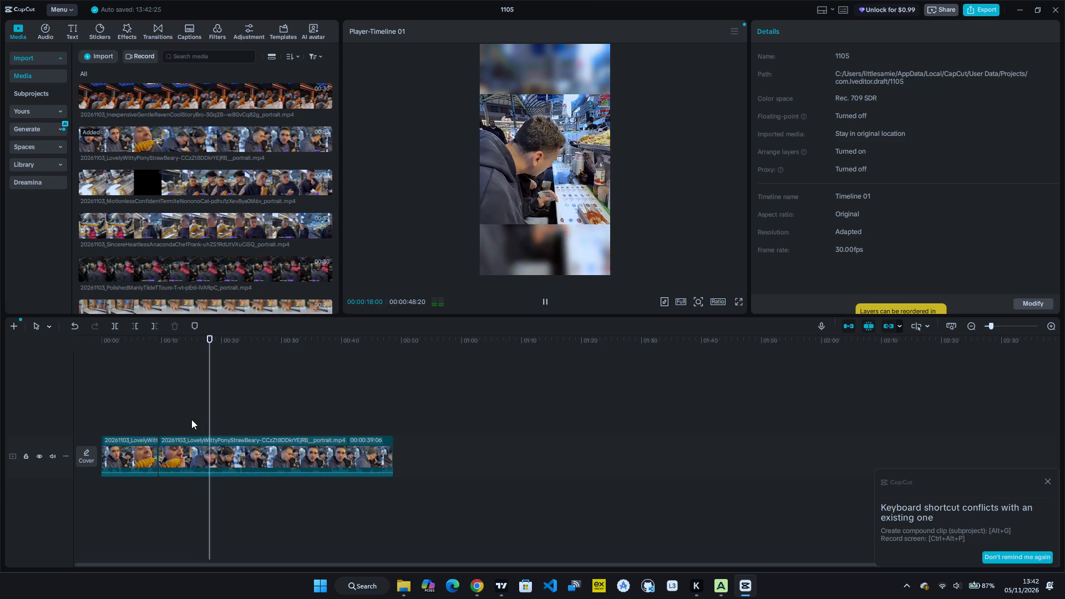
key(space)
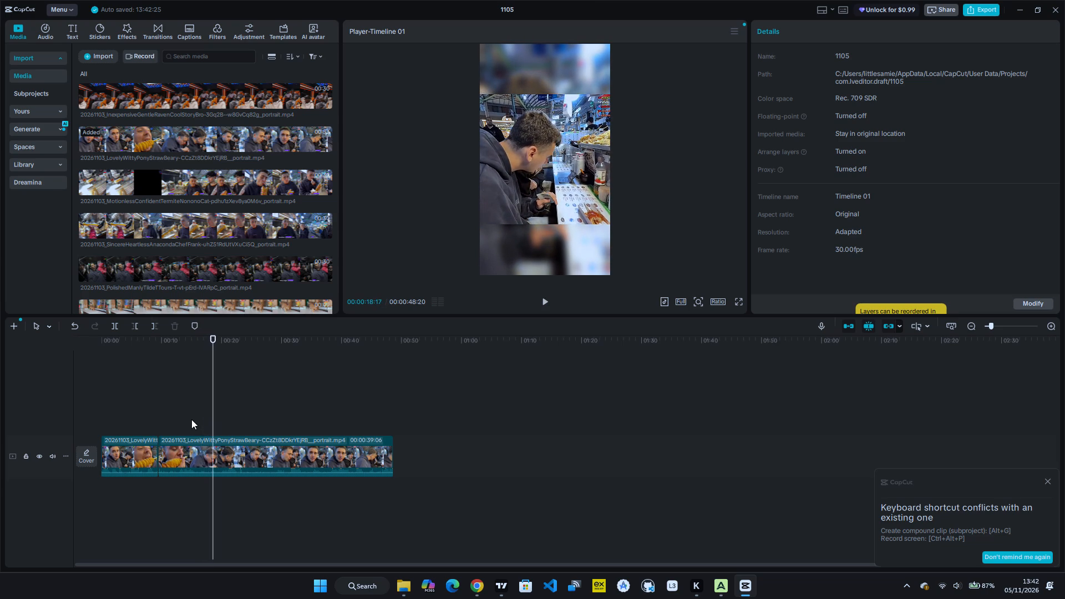
click(180, 420)
key(space)
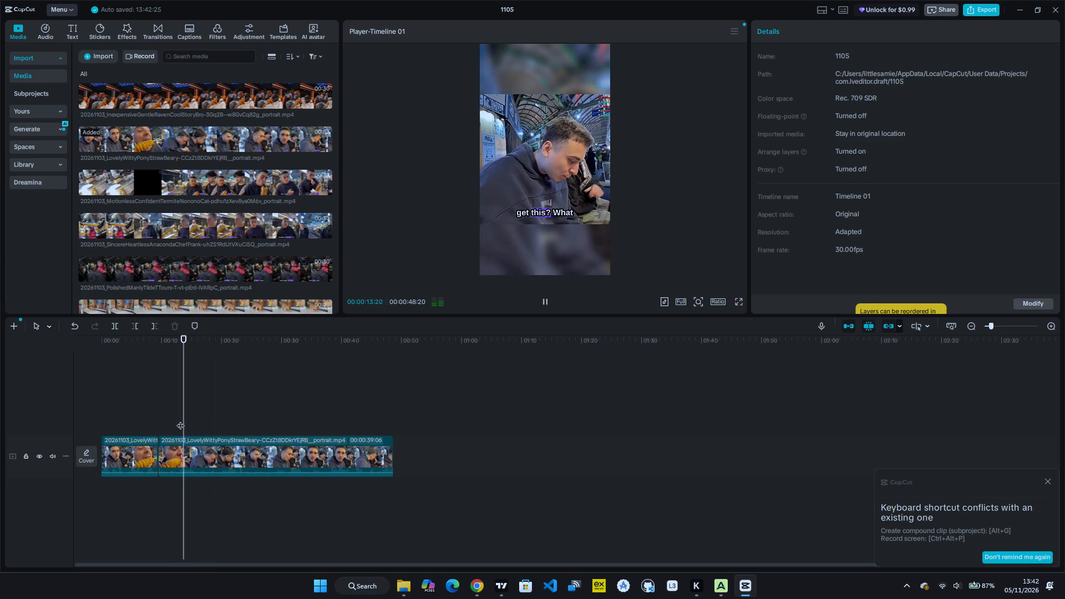
key(space)
key(ctrl+b)
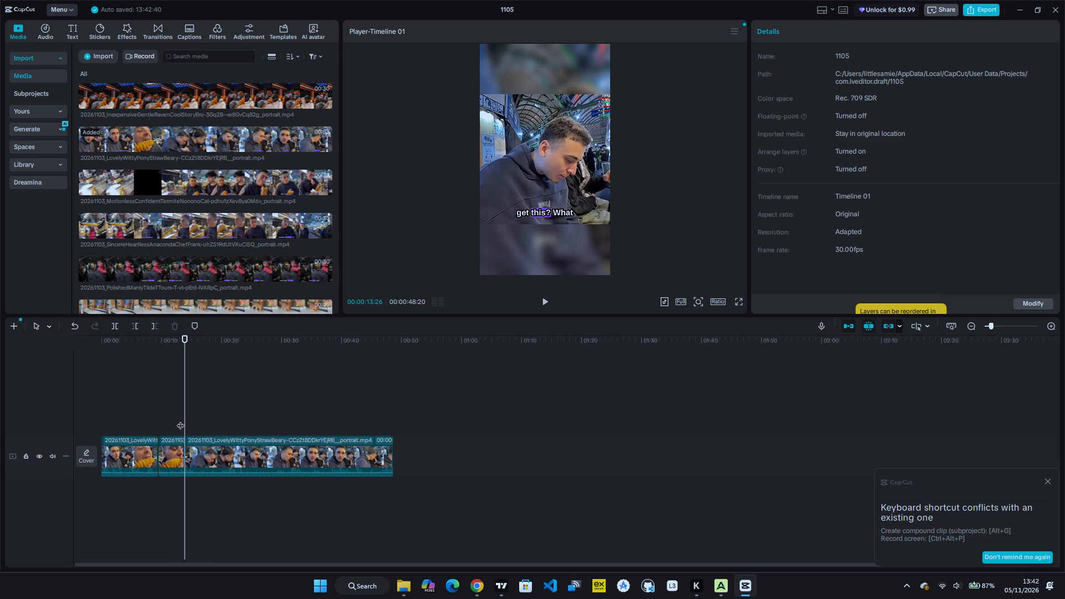
Review the remaining footage, split it at 00:00:19:15, and delete the segment between 00:00:13:26 and that cut.
click(204, 417)
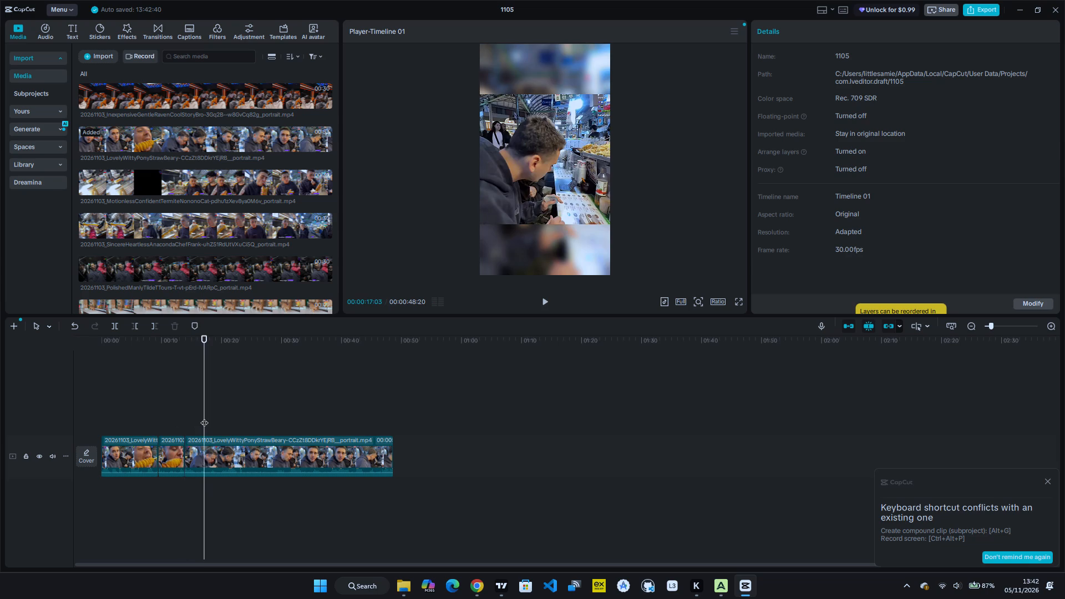
key(space)
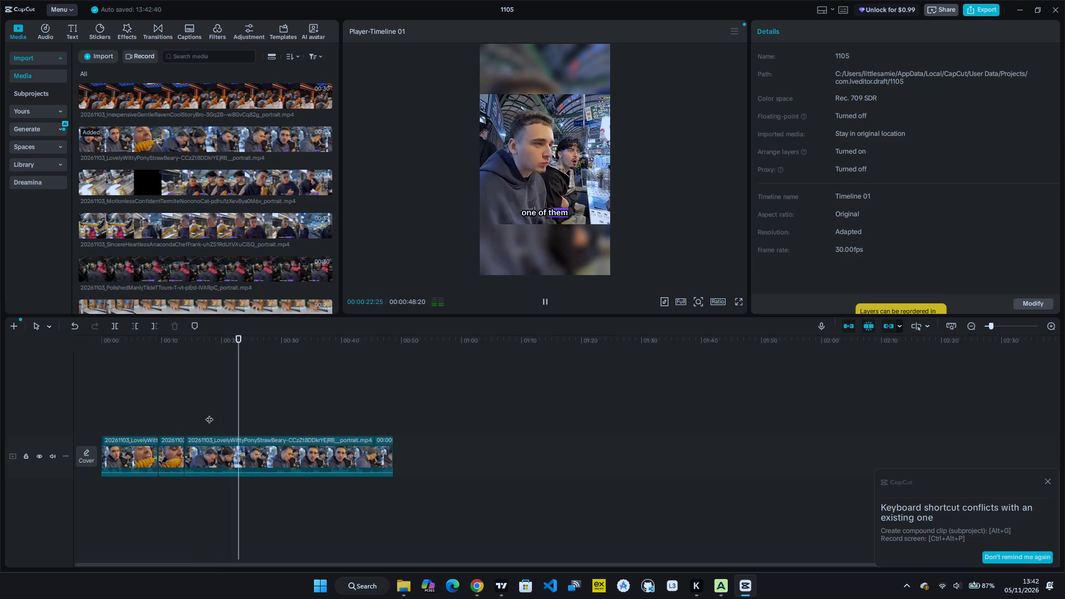
click(237, 418)
key(space)
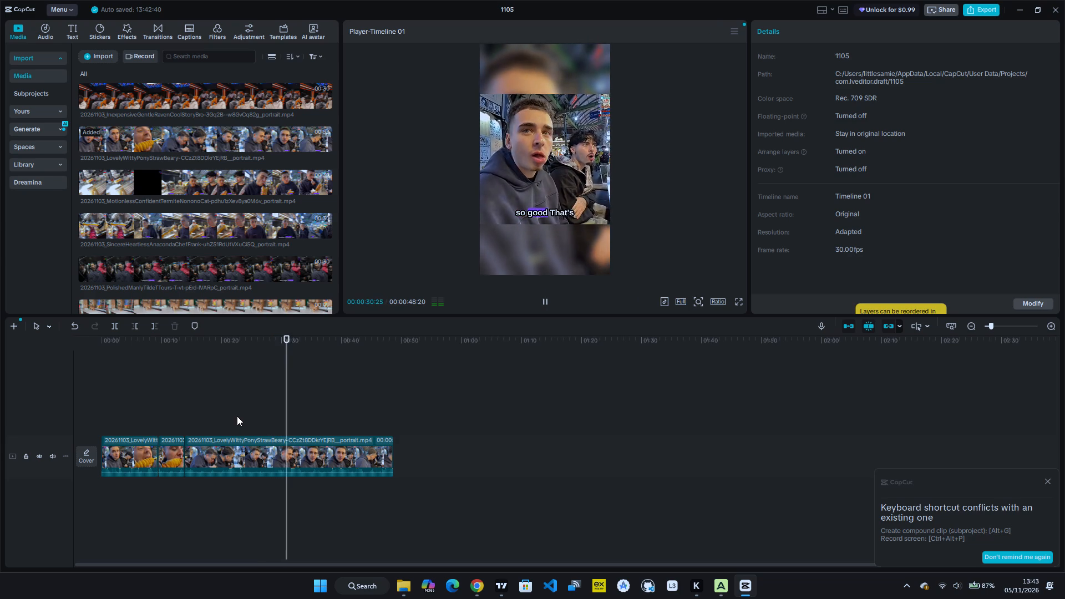
click(237, 416)
key(space)
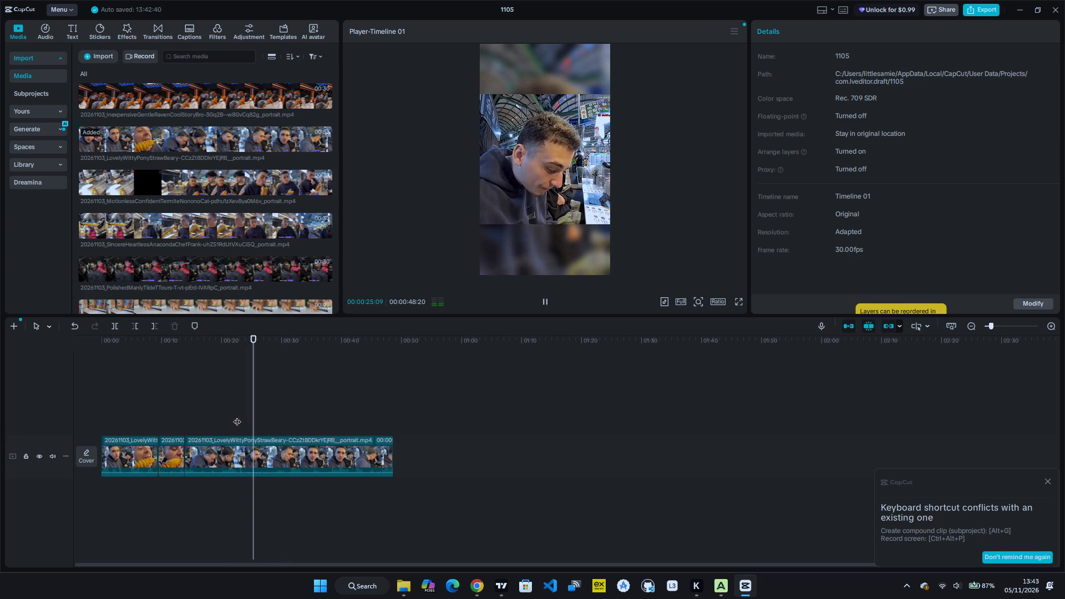
click(221, 417)
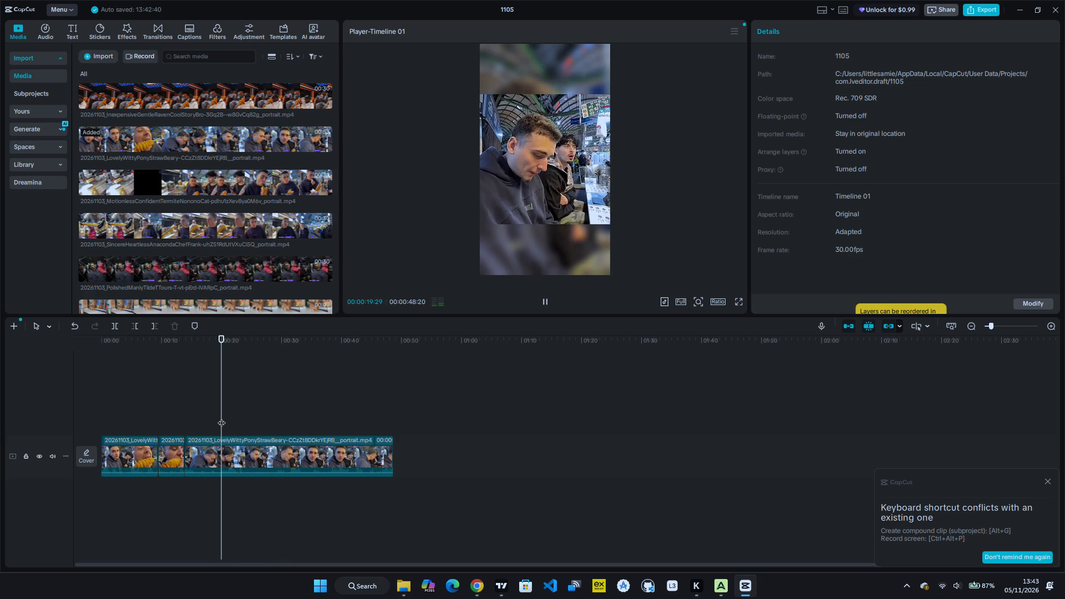
click(221, 417)
click(208, 417)
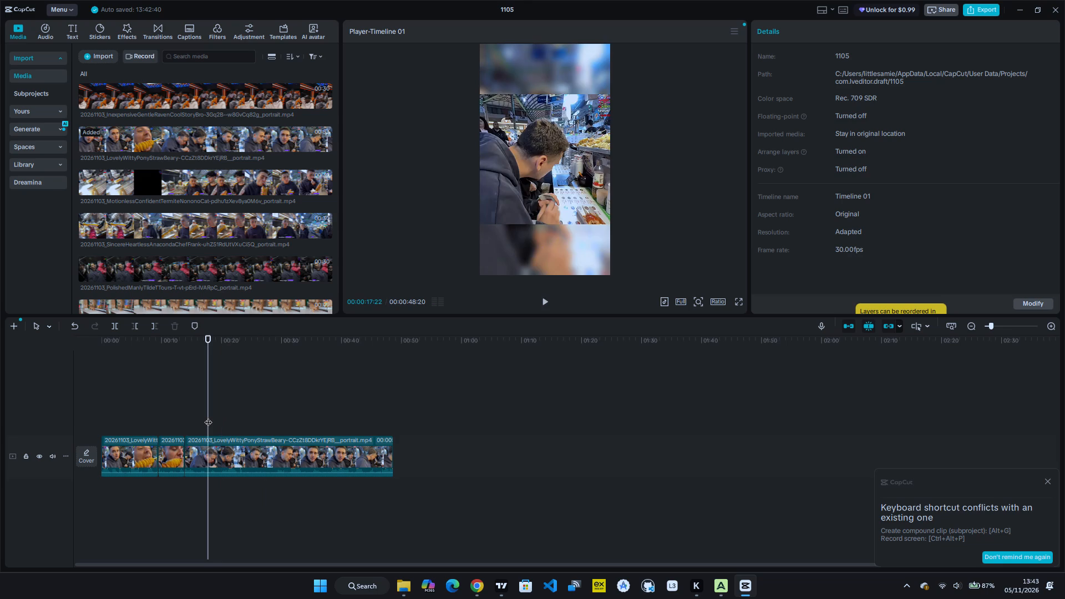
key(space)
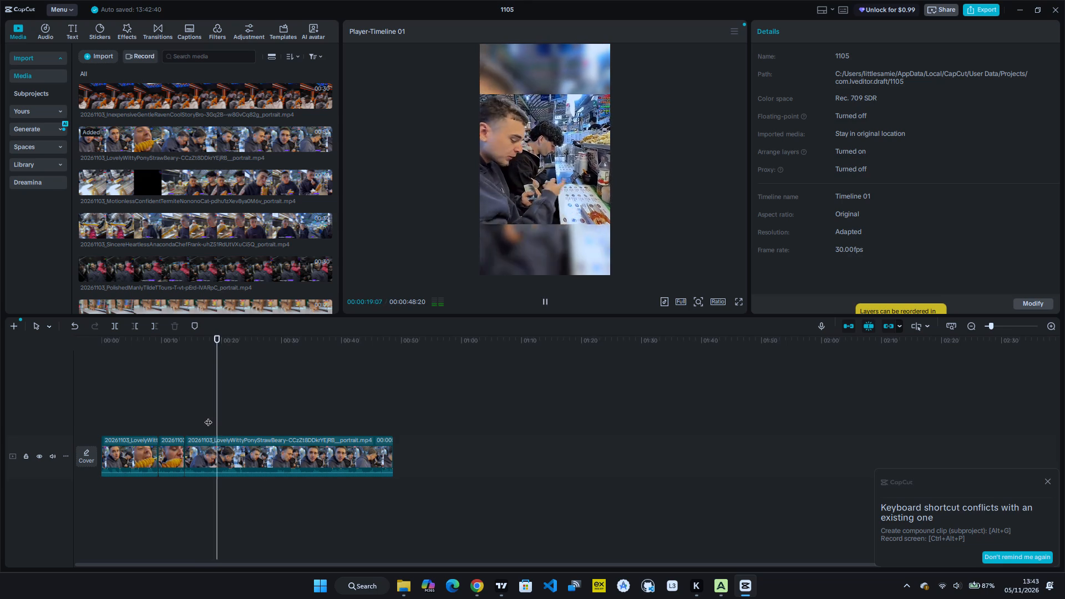
key(space)
key(ctrl+b)
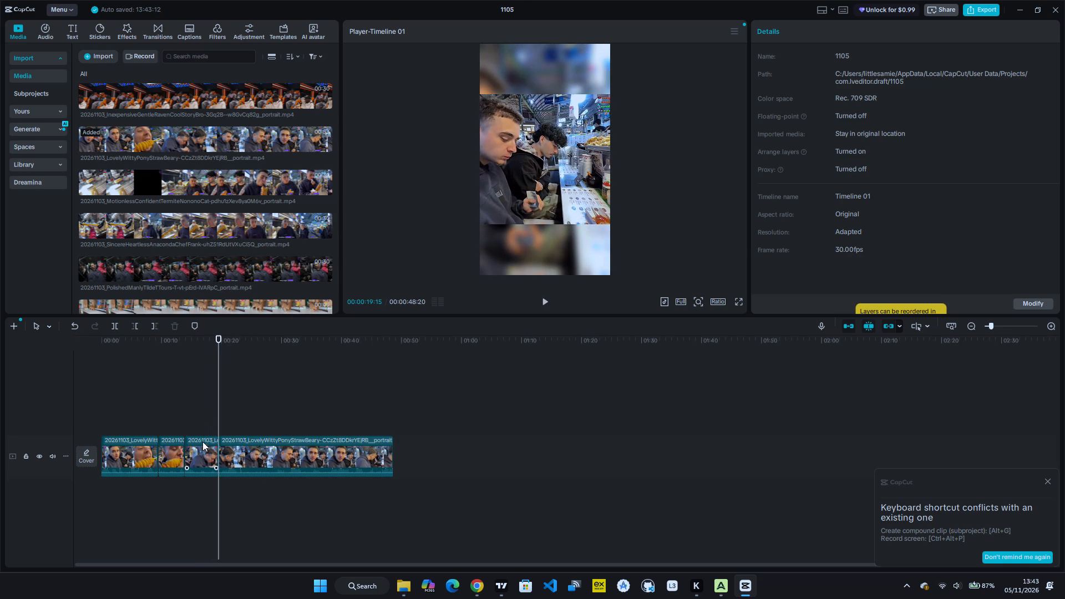
click(202, 450)
key(BackSpace)
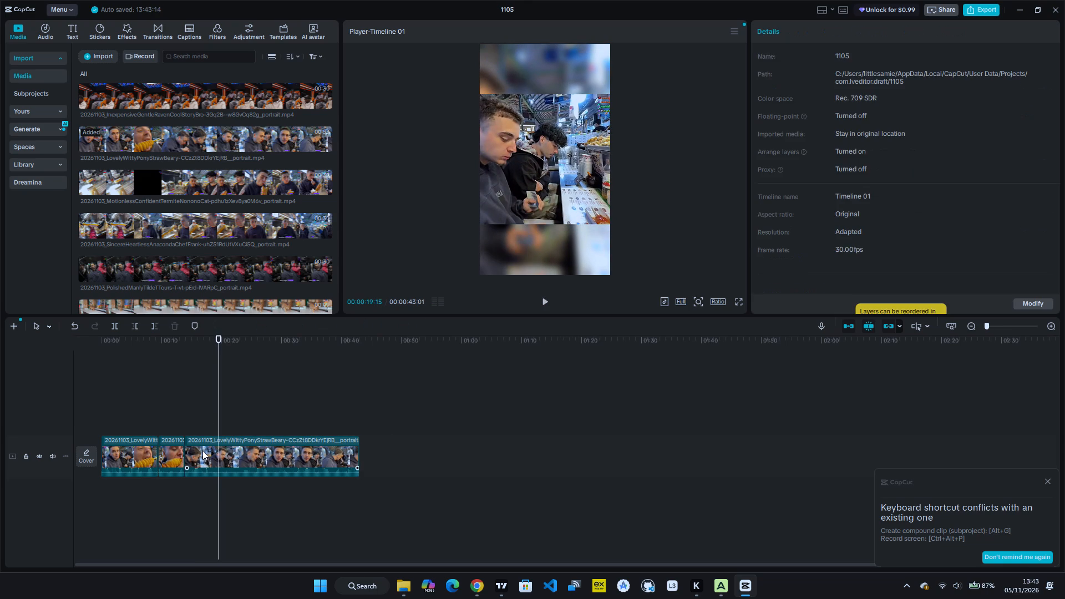
Review the footage from about 00:00:14:13 and split the clip at 00:00:18:26.
click(189, 423)
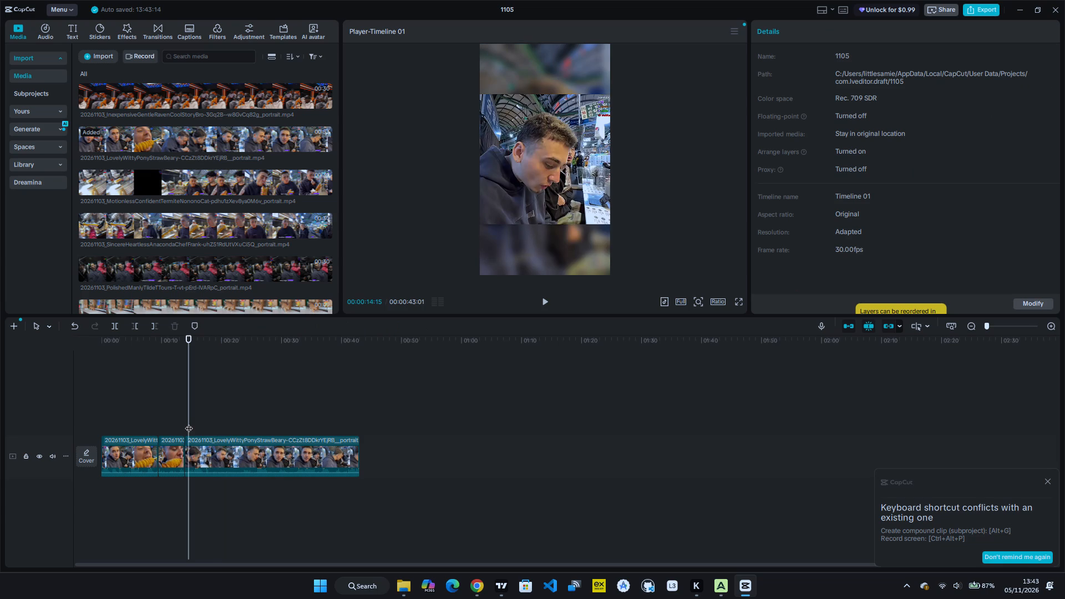
key(space)
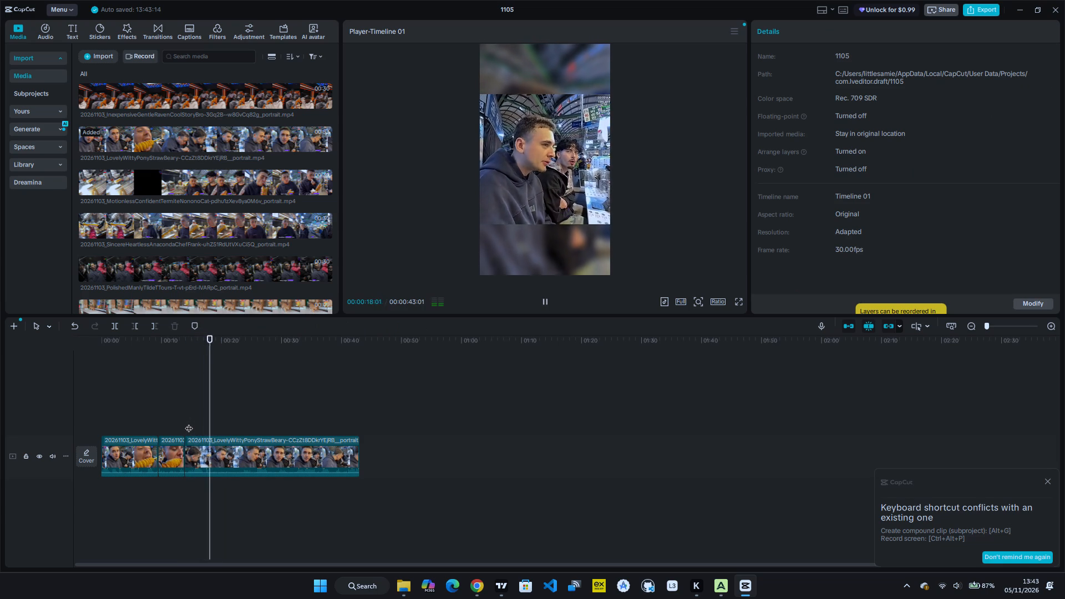
key(space)
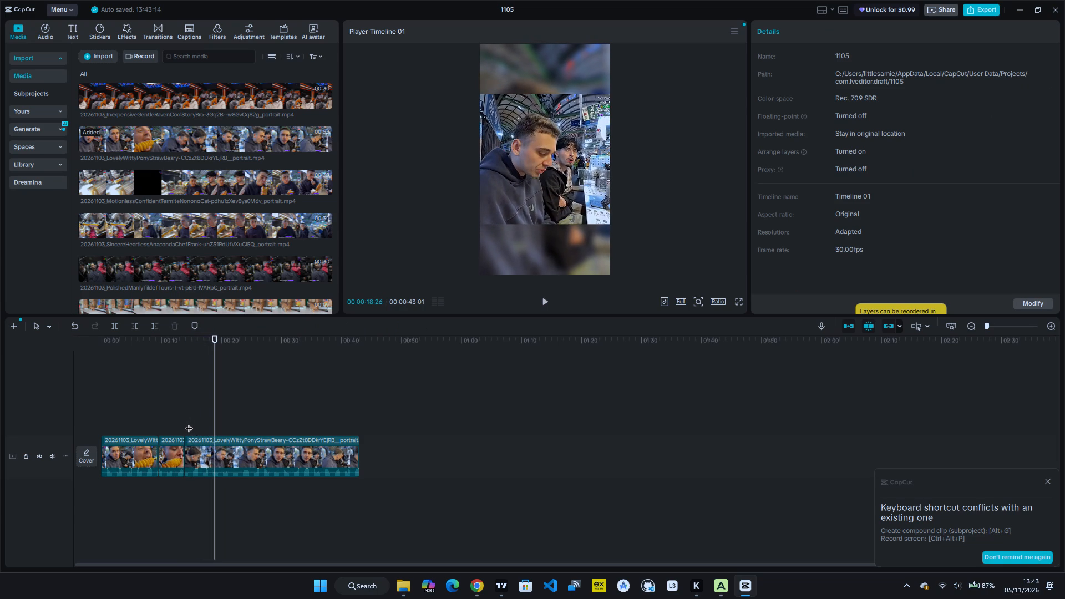
key(ctrl+b)
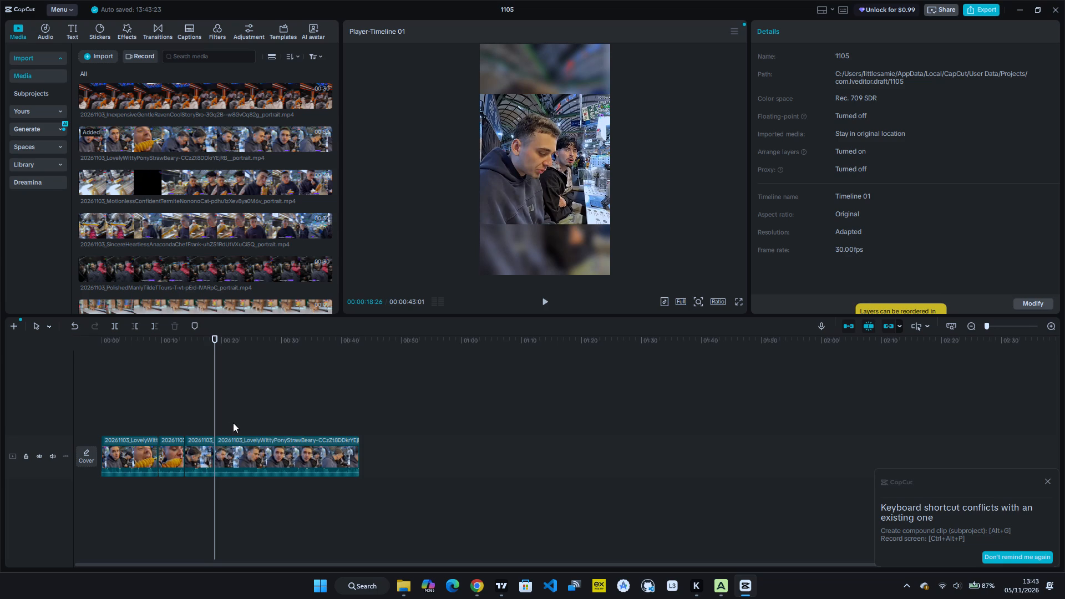
Review the footage after that cut and split it at 00:00:23:15, where the "Bro that is" caption starts.
key(space)
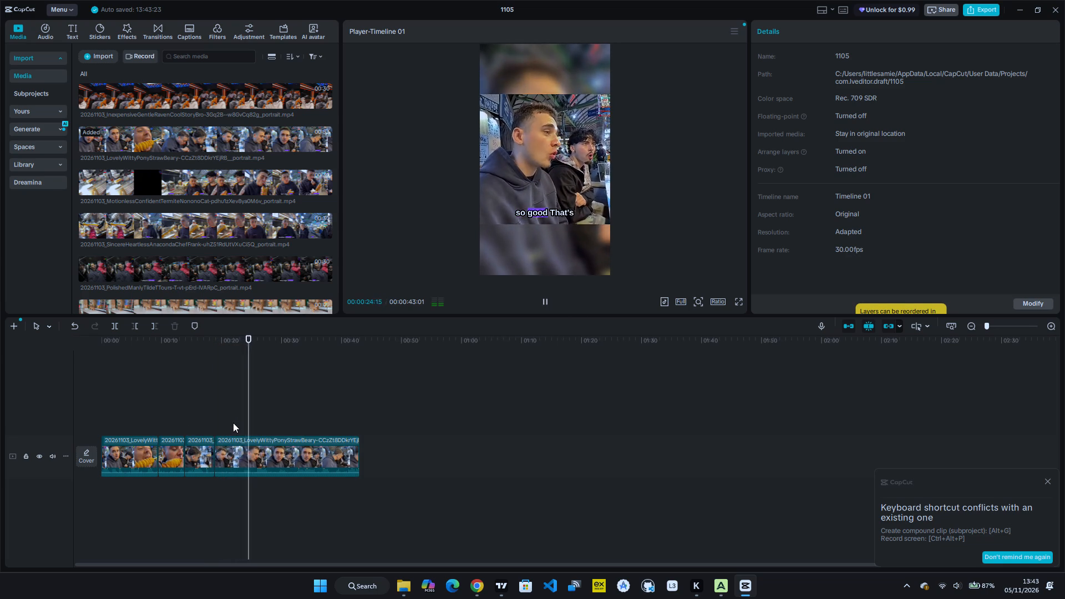
click(239, 422)
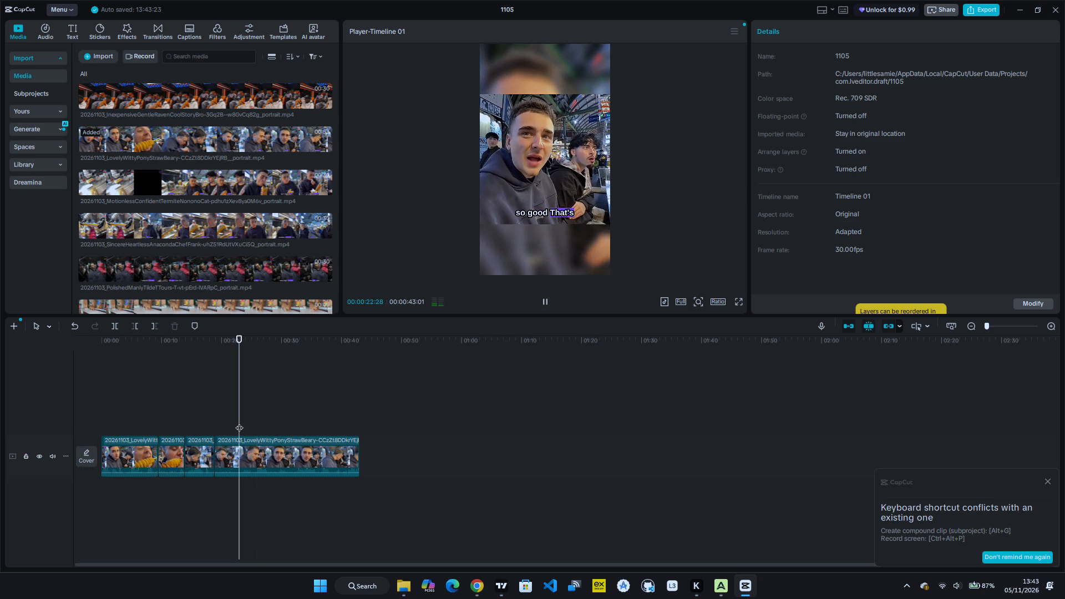
key(space)
key(space)
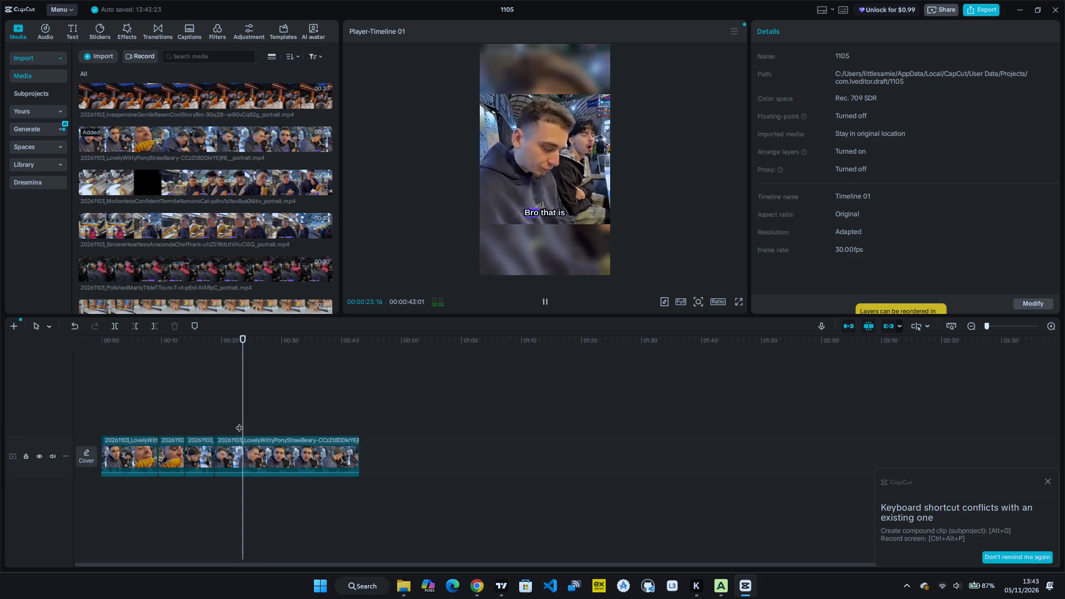
key(space)
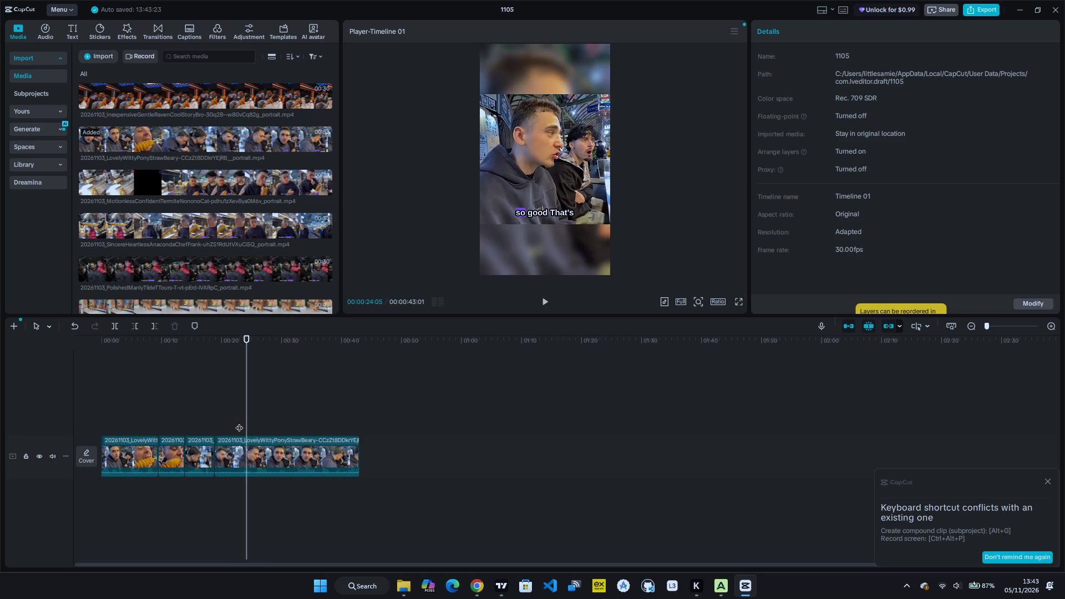
click(239, 422)
key(space)
key(space)
key(space)
key(space)
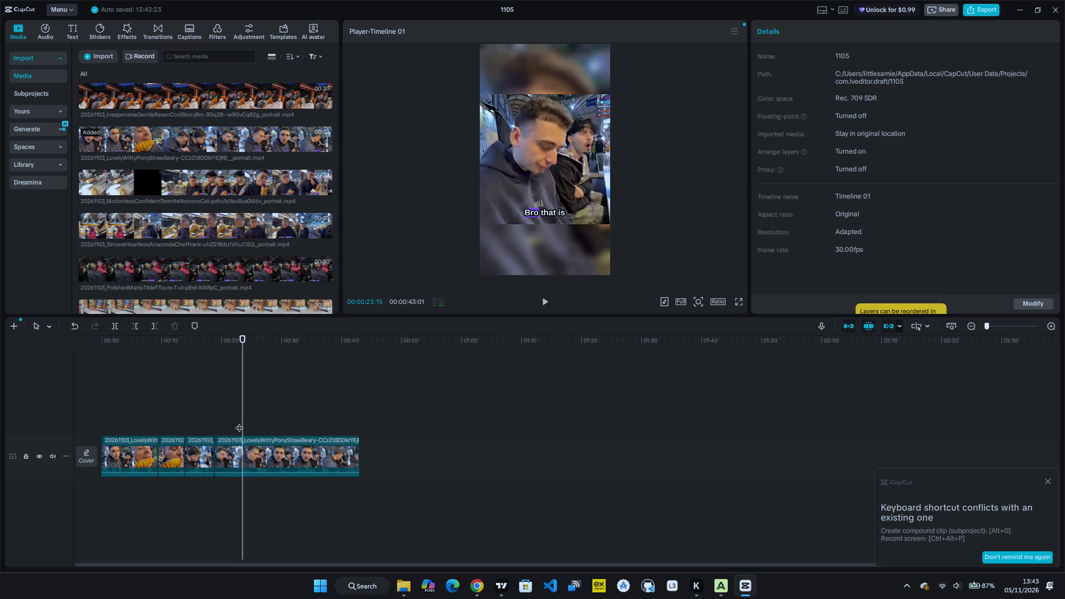
key(ctrl+b)
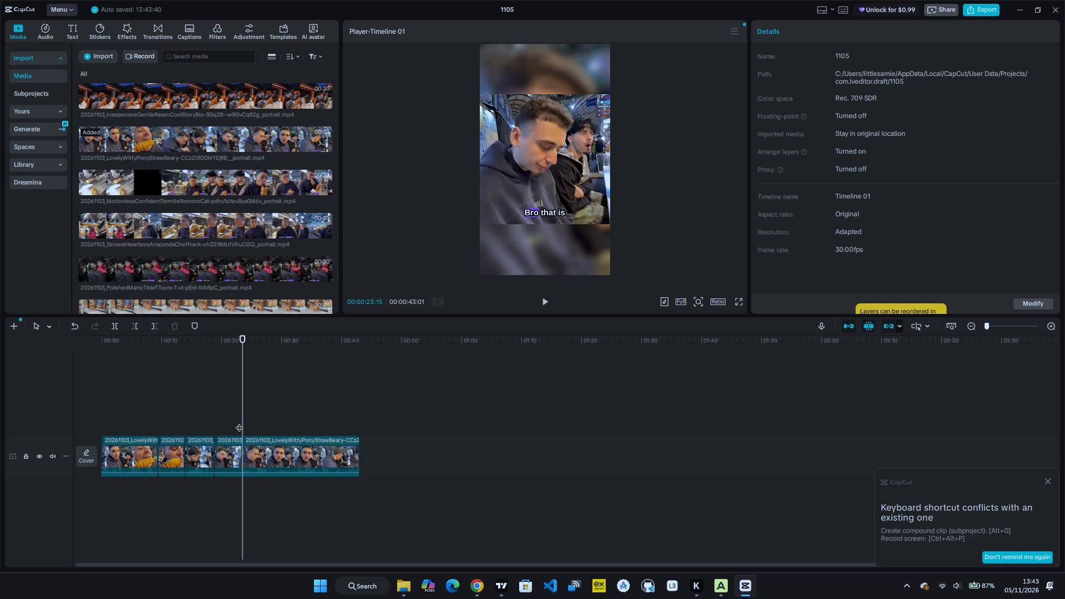
Play the segment between 00:00:18:26 and 00:00:23:15 and delete it.
click(232, 444)
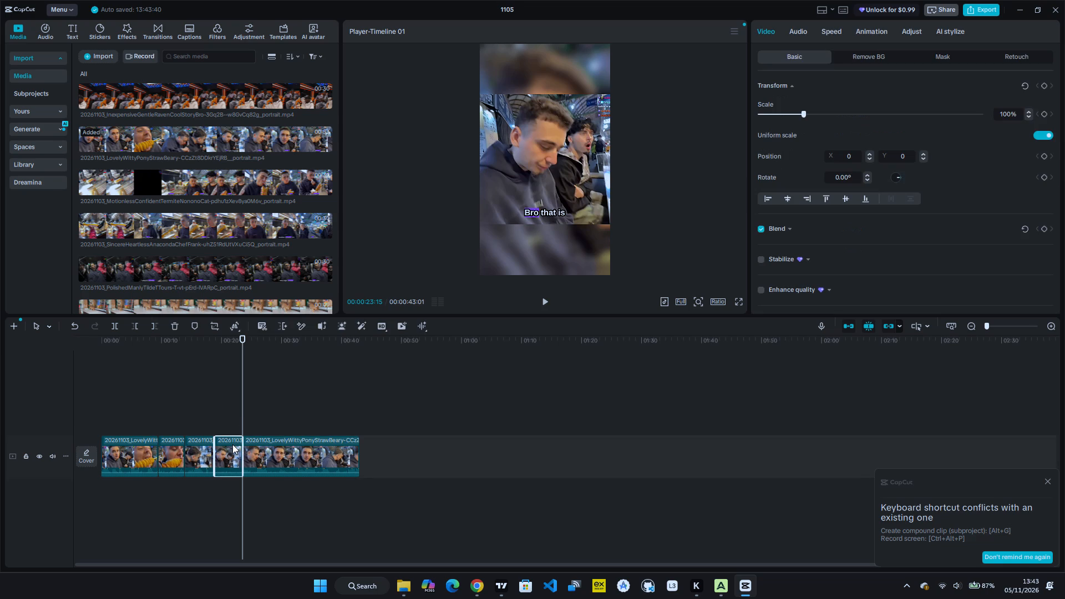
click(218, 425)
key(space)
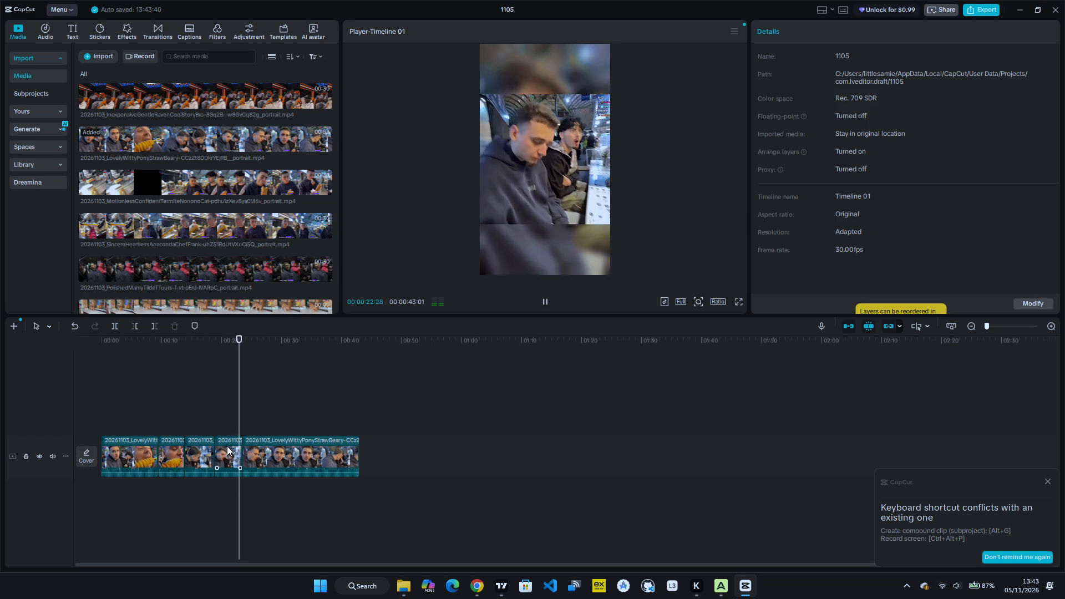
click(227, 446)
key(BackSpace)
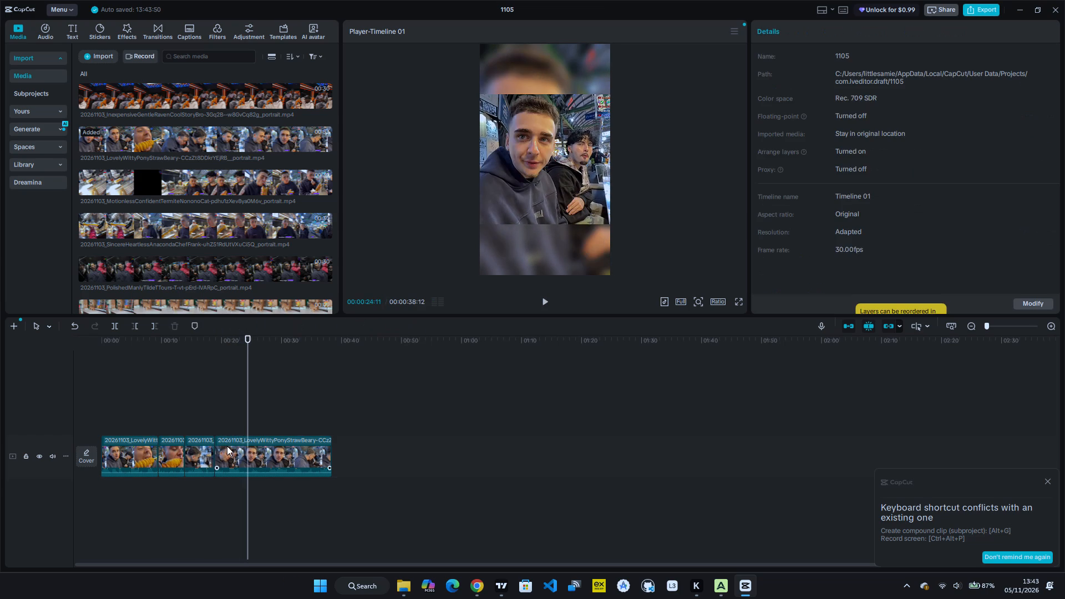
Replay from the closed gap at 00:00:18:26 and split the last clip at 00:00:24:06, just after the "fries" caption.
click(221, 424)
click(221, 424)
drag(221, 424, 214, 424)
key(space)
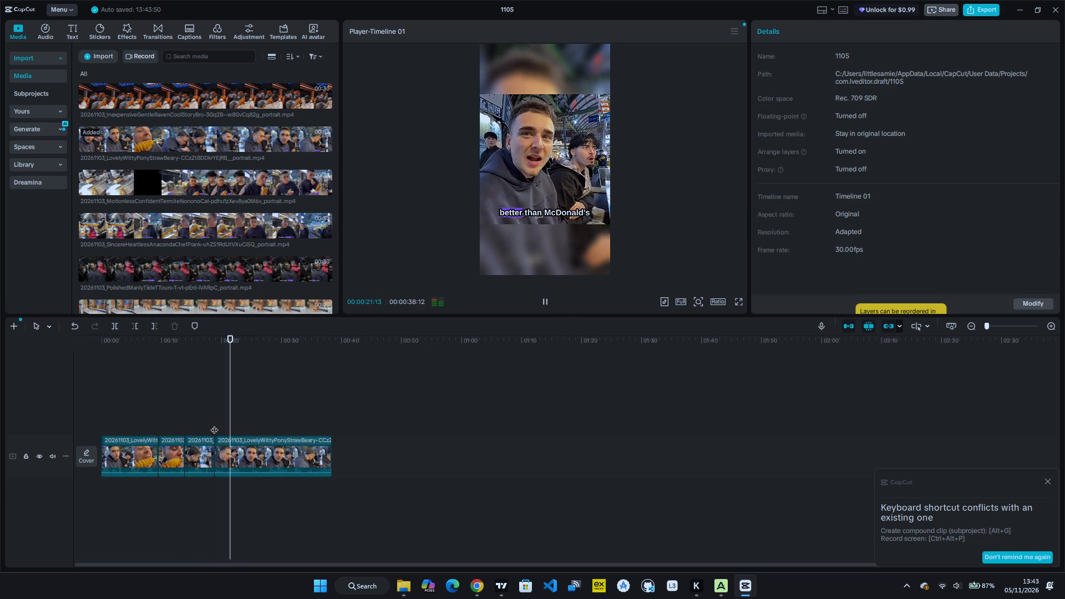
key(space)
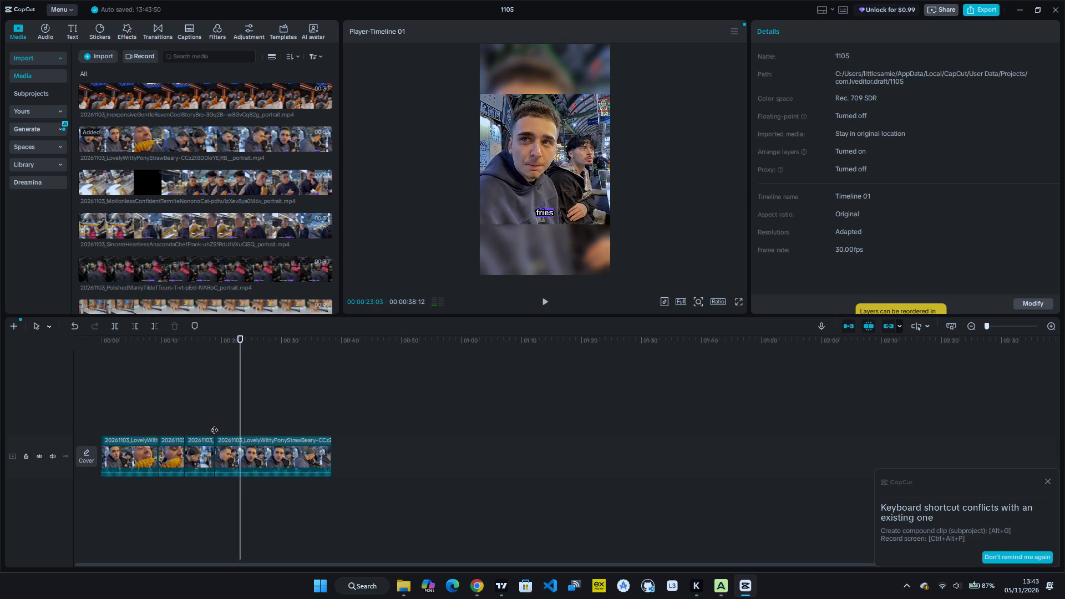
key(space)
key(space)
key(space)
key(space)
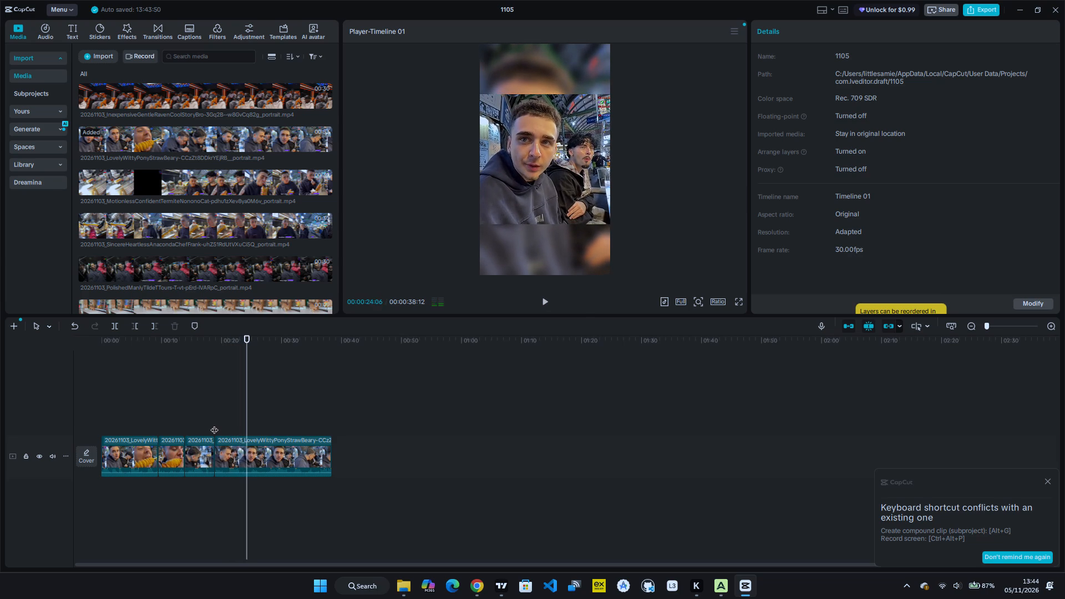
key(ctrl+b)
Review the footage after the 00:00:24:06 cut and delete that trailing segment.
key(space)
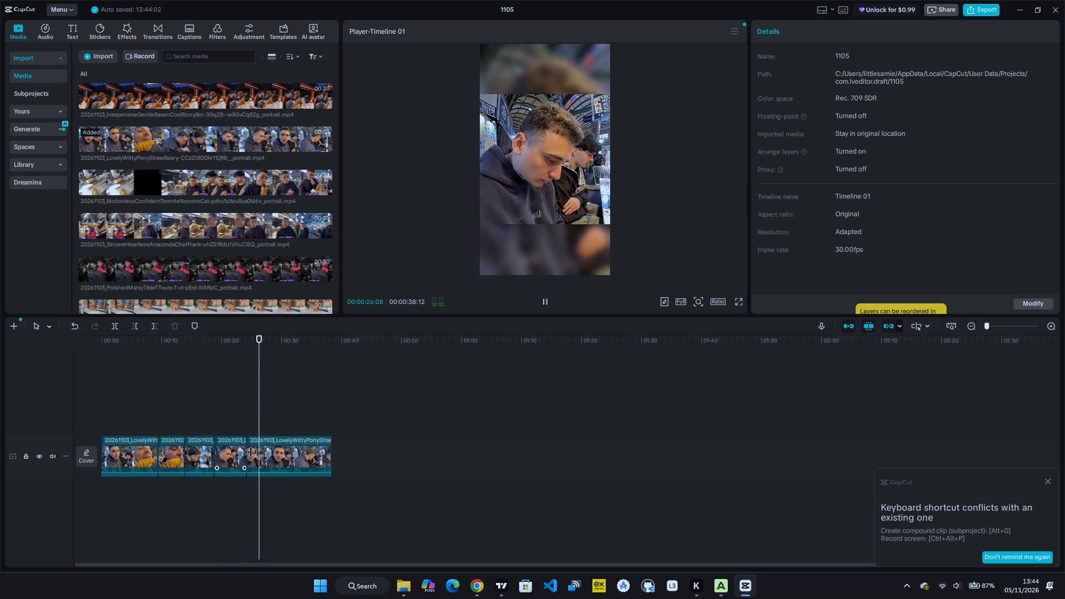
click(286, 454)
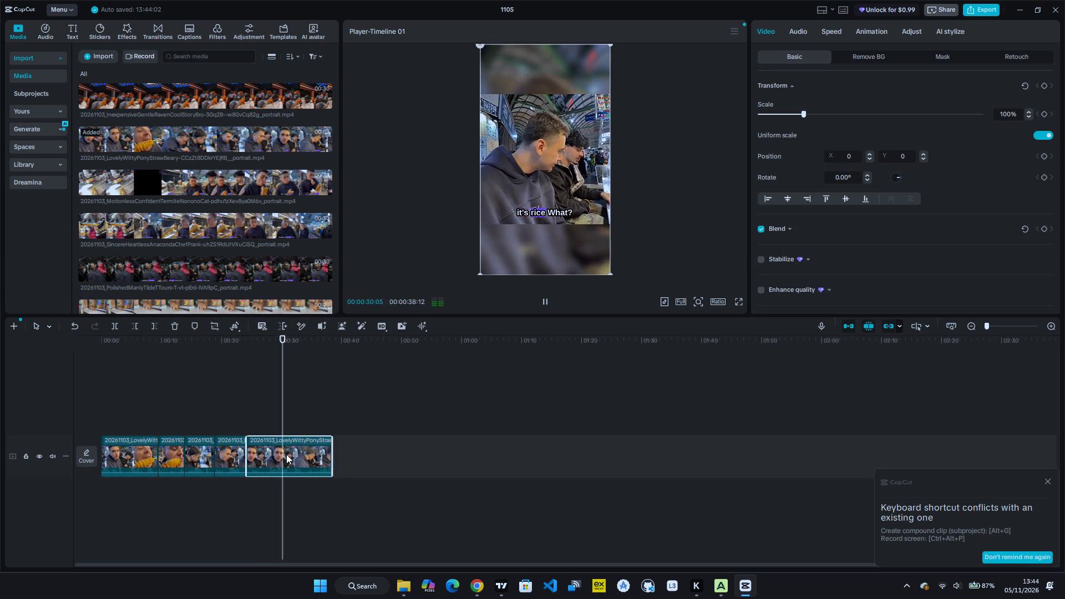
key(BackSpace)
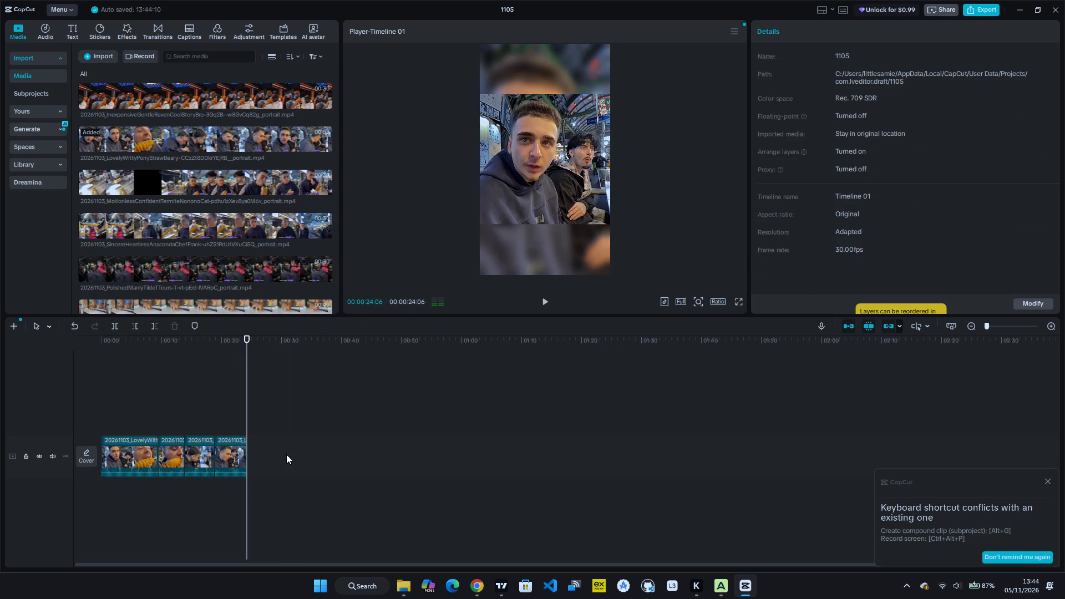
Select the final clip, open the video effects library, enter "aura farm" as the search term and browse the effects.
click(224, 454)
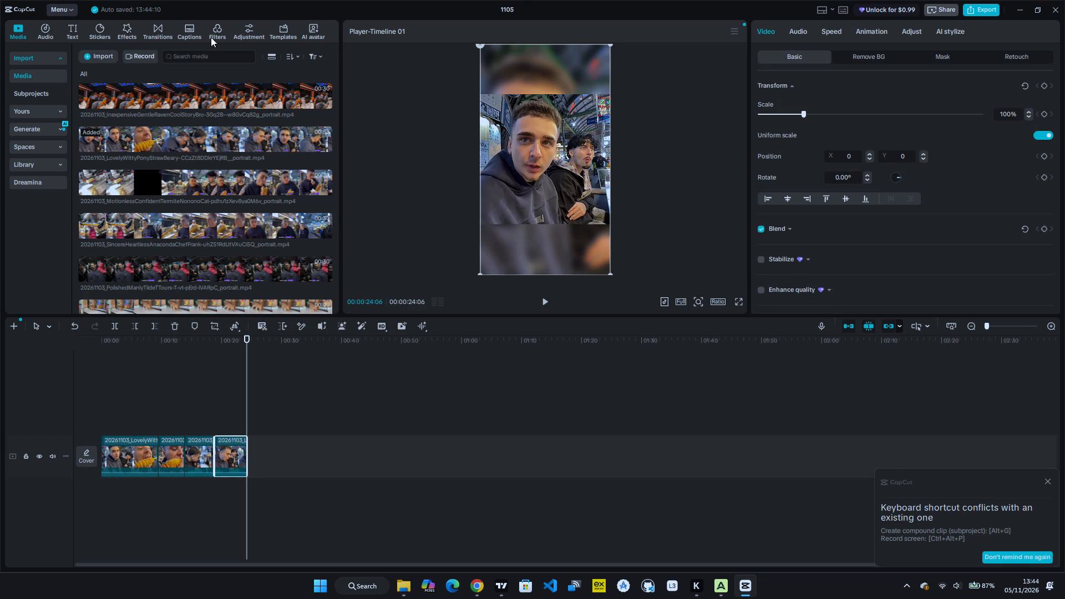
click(128, 28)
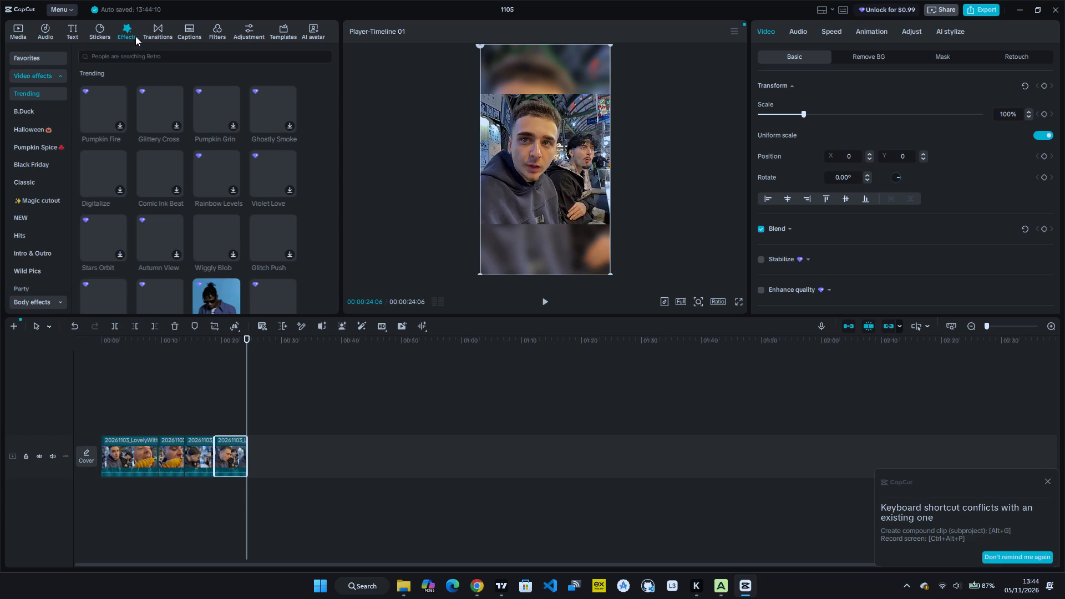
click(140, 56)
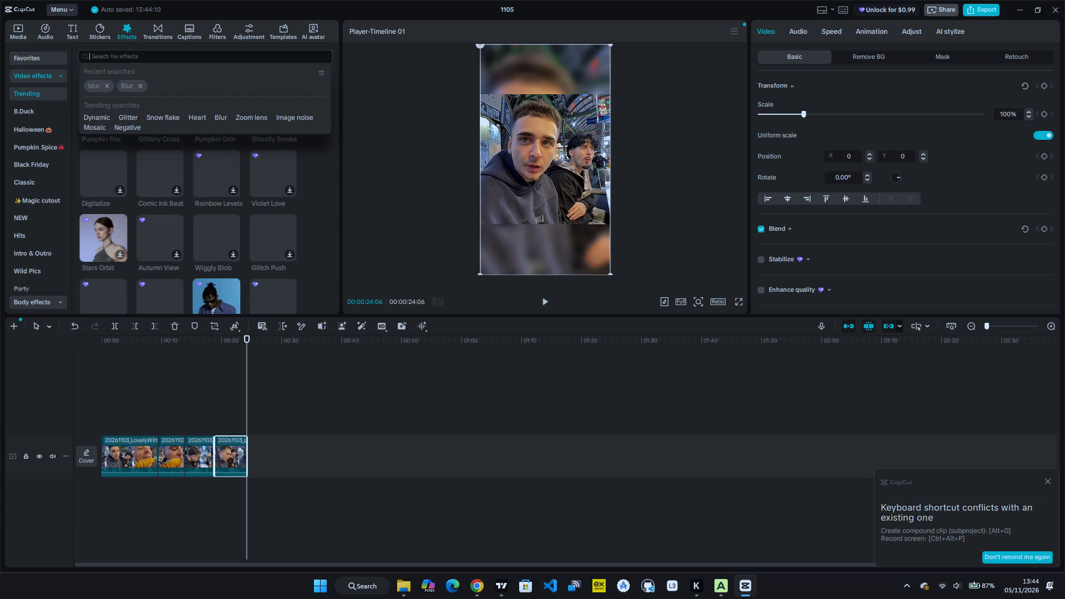
text(aura farm)
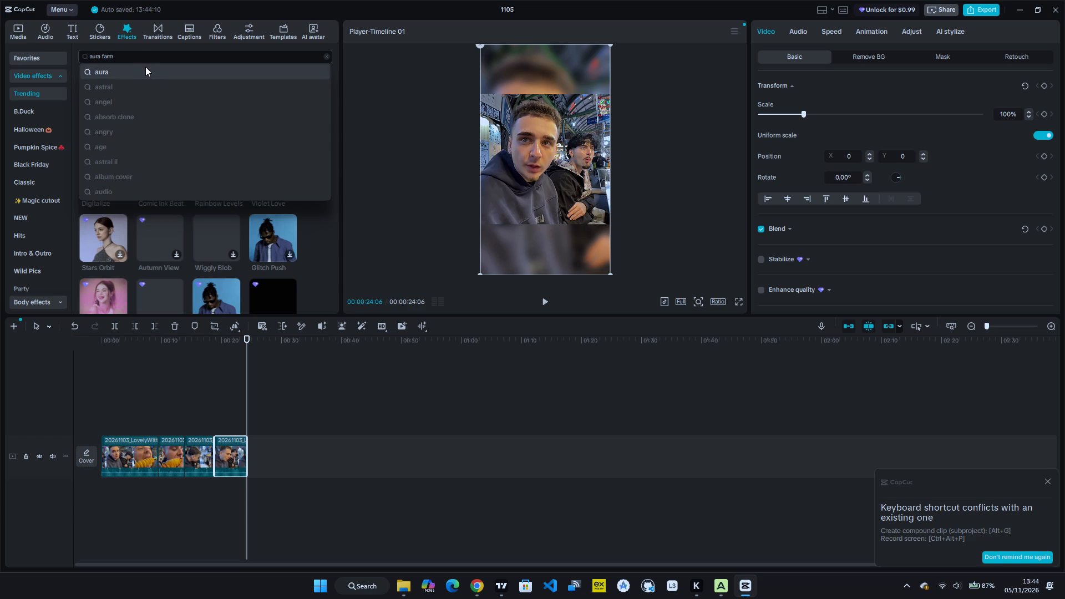
click(351, 224)
scroll(242, 237, up, 1)
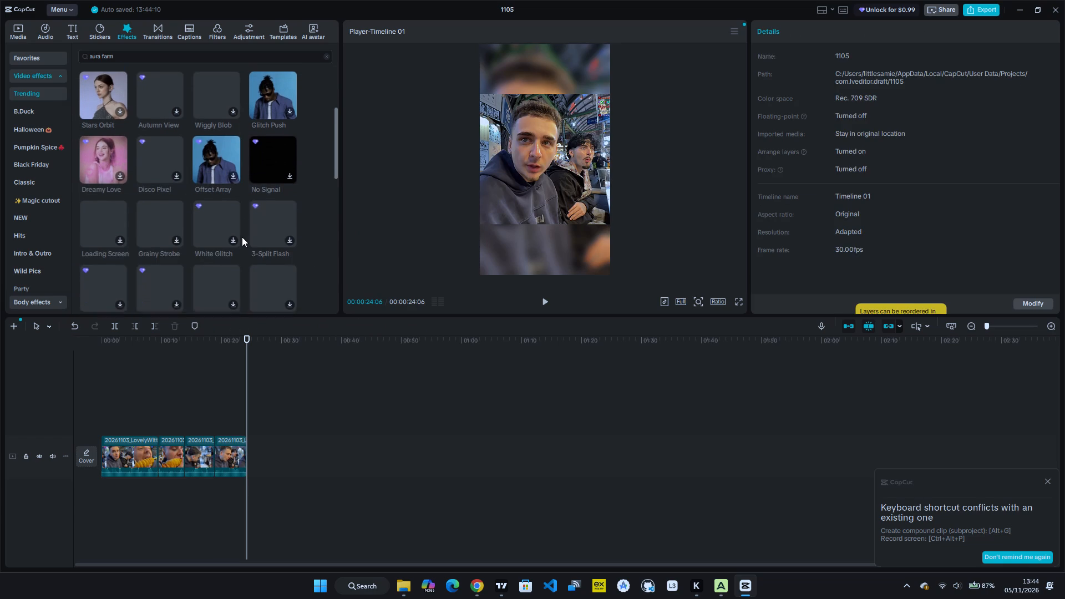
scroll(242, 237, up, 2)
scroll(242, 237, down, 1)
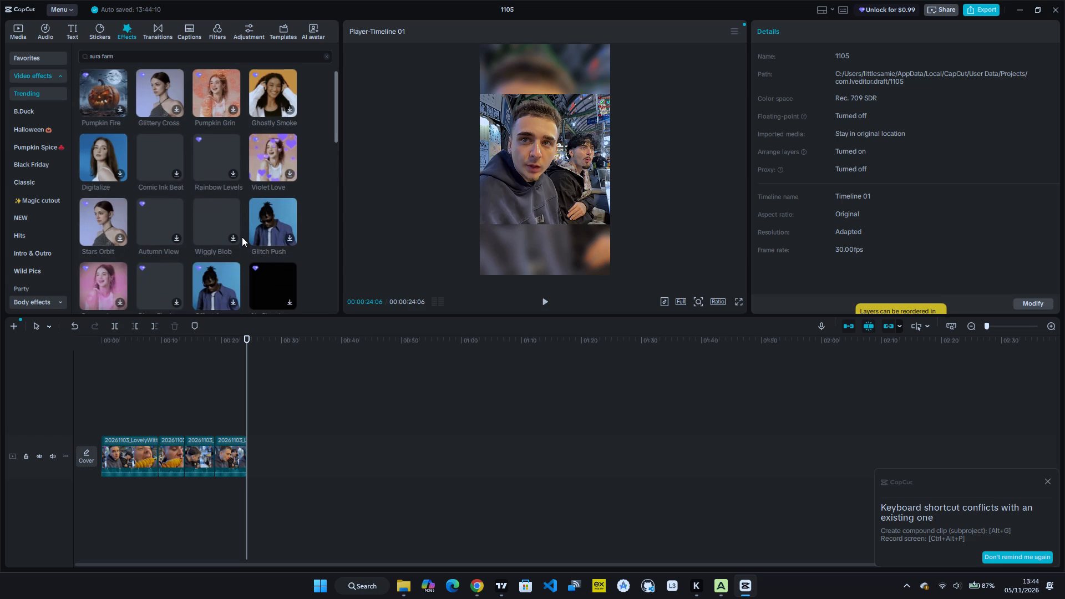
scroll(242, 237, up, 1)
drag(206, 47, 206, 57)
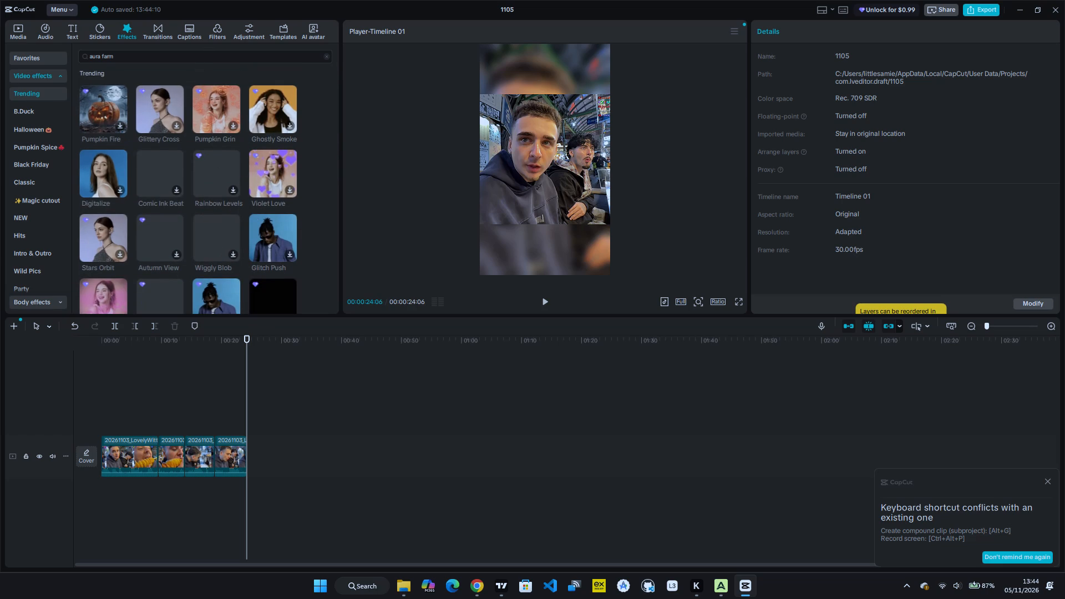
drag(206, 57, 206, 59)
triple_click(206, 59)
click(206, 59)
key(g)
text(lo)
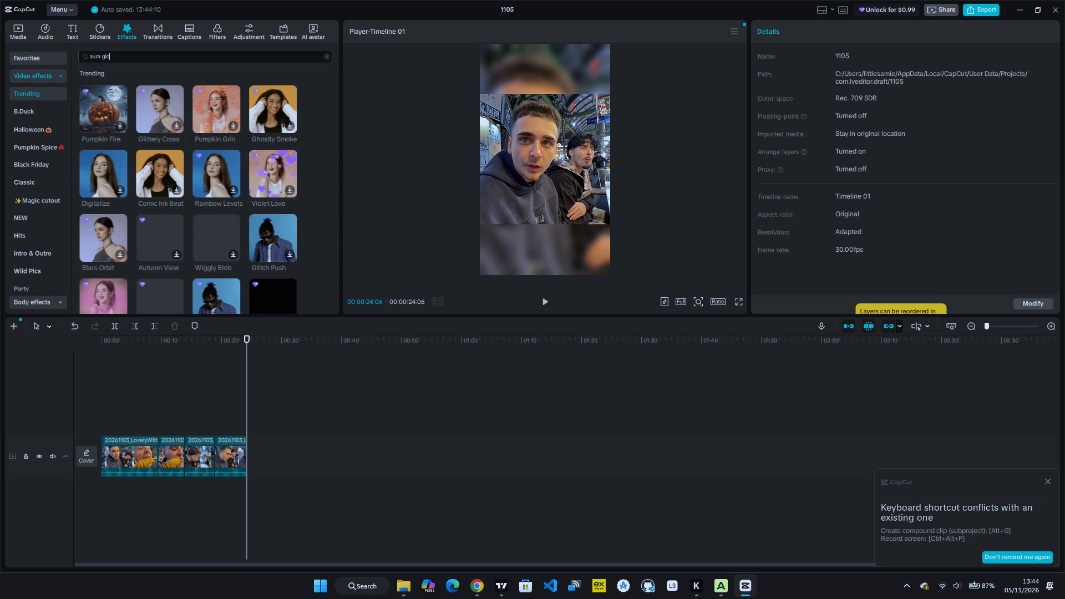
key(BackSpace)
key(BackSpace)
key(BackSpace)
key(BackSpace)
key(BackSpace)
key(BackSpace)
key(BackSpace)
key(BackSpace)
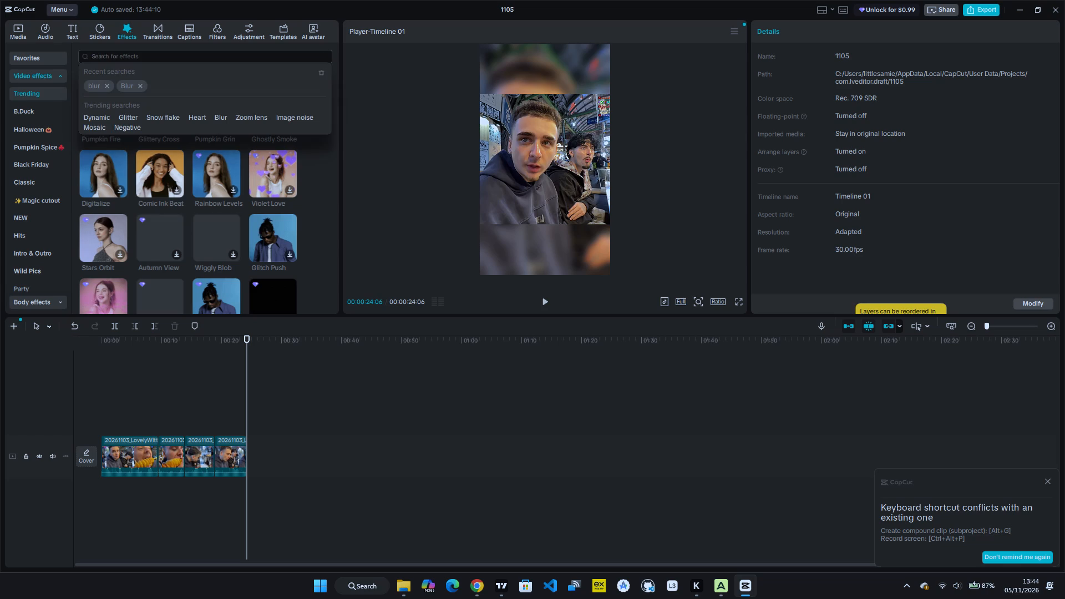
Search the video effects library for "glitching" using the suggested term.
key(g)
text(lit)
text(ch)
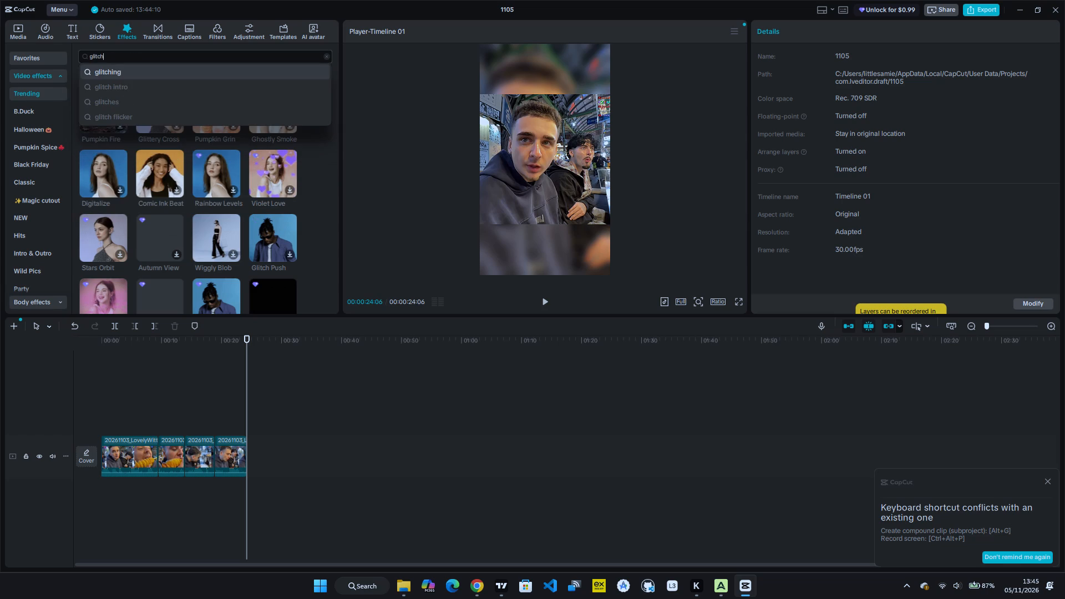
scroll(206, 59, up, 7)
click(204, 73)
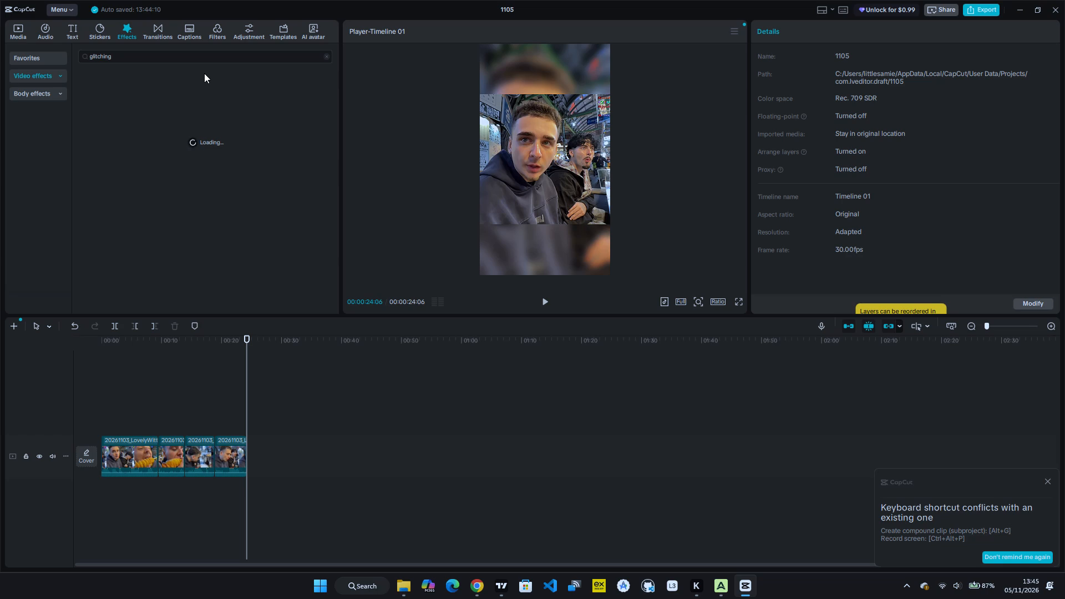
scroll(204, 73, up, 3)
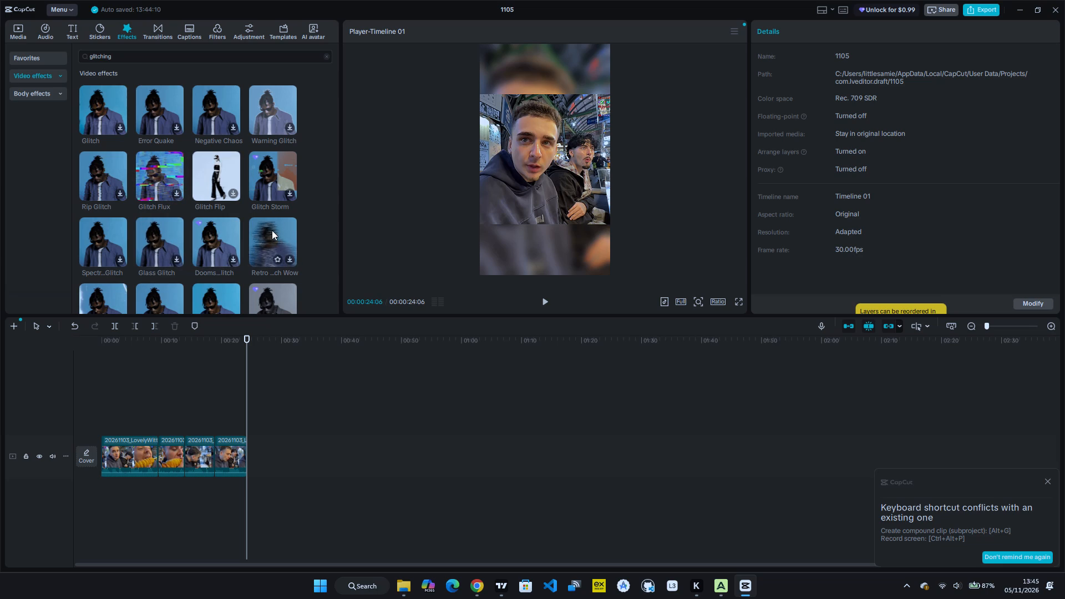
Download the Retro Glitch Wow effect, apply it to the final clip on the timeline and play the result.
click(286, 260)
click(292, 260)
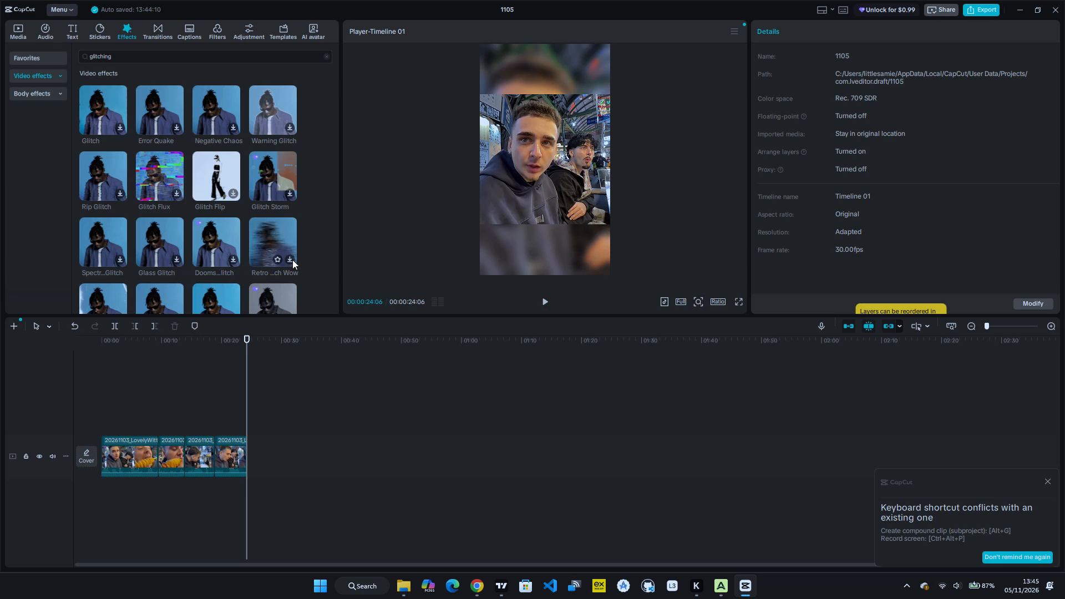
click(288, 262)
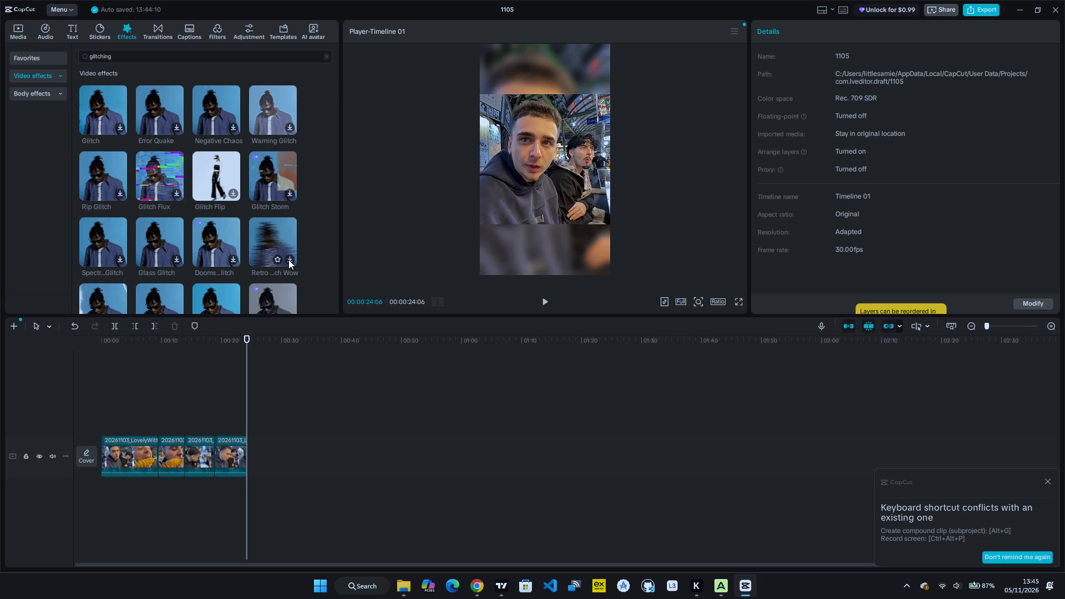
click(288, 260)
click(288, 260)
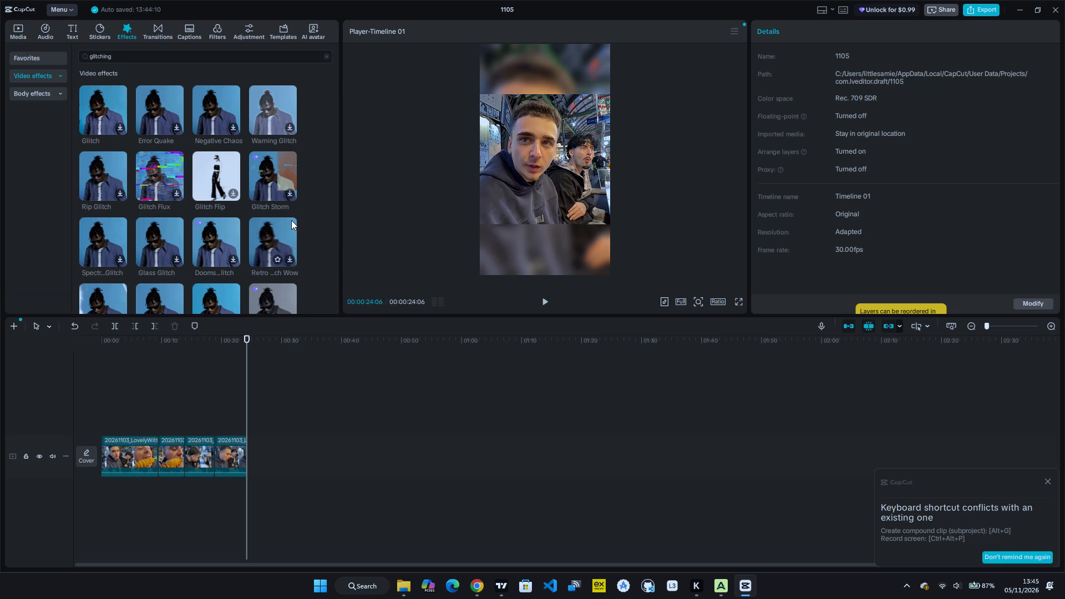
scroll(291, 220, down, 1)
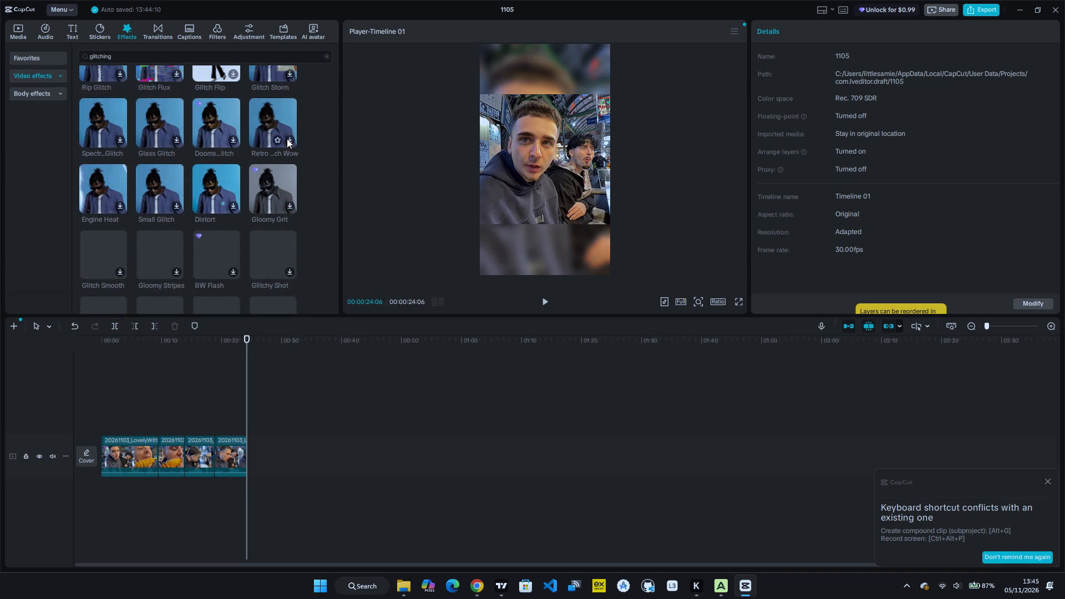
click(288, 141)
triple_click(288, 141)
triple_click(288, 141)
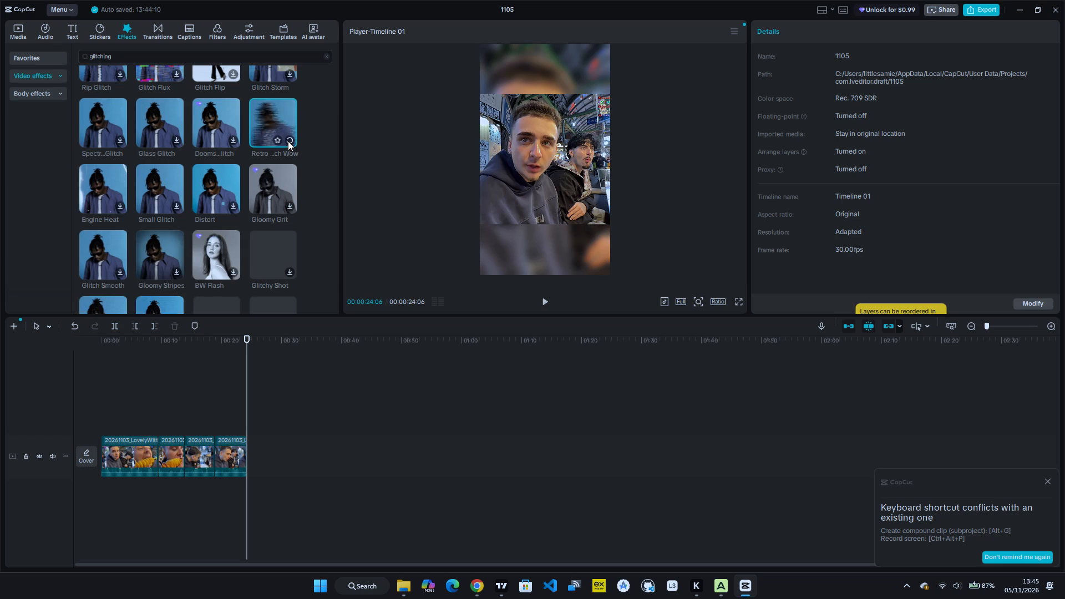
click(288, 141)
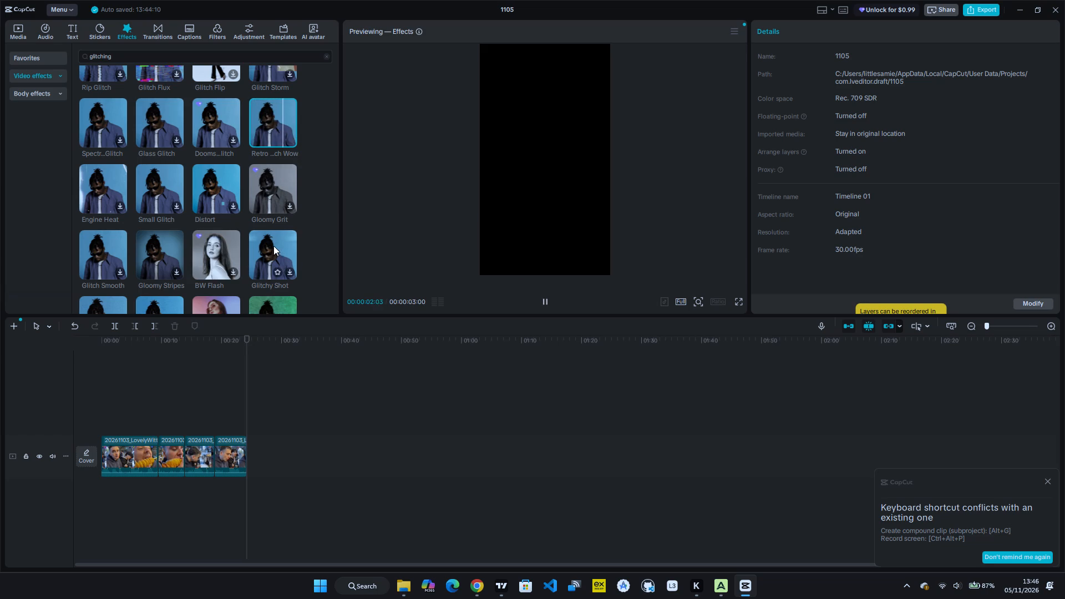
drag(285, 123, 271, 155)
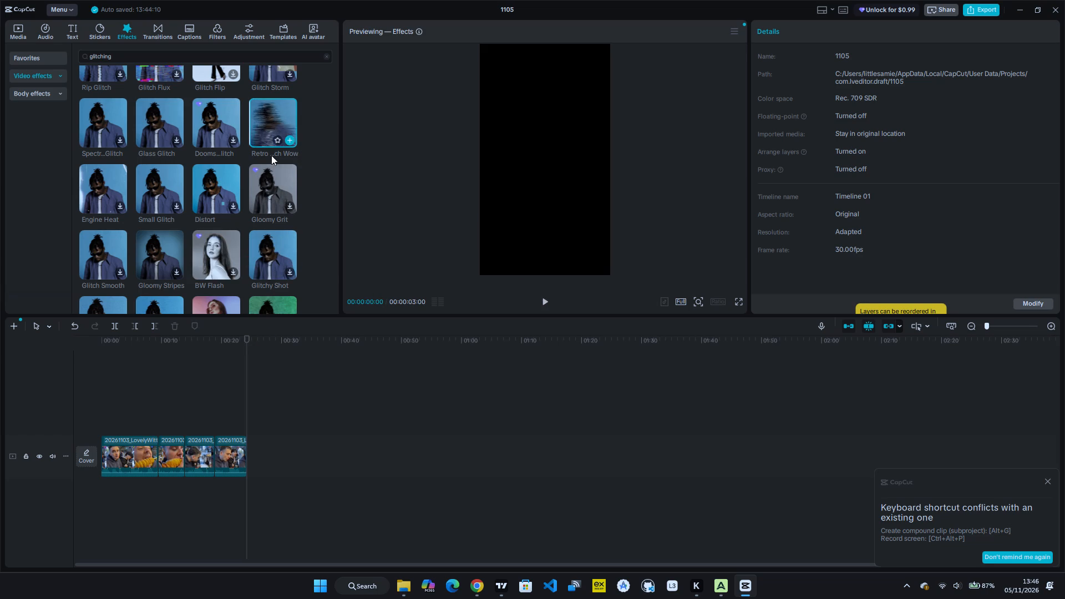
drag(271, 155, 222, 447)
key(space)
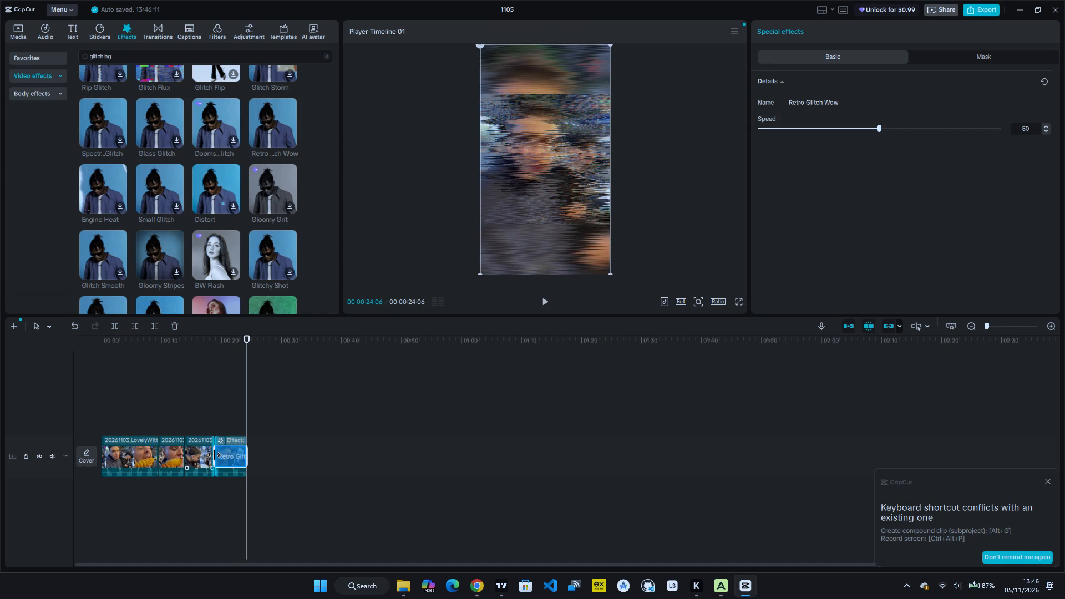
Trim the start of the Retro Glitch Wow effect so it covers only the final moment around the "fries" caption, and play the video.
drag(214, 455, 231, 456)
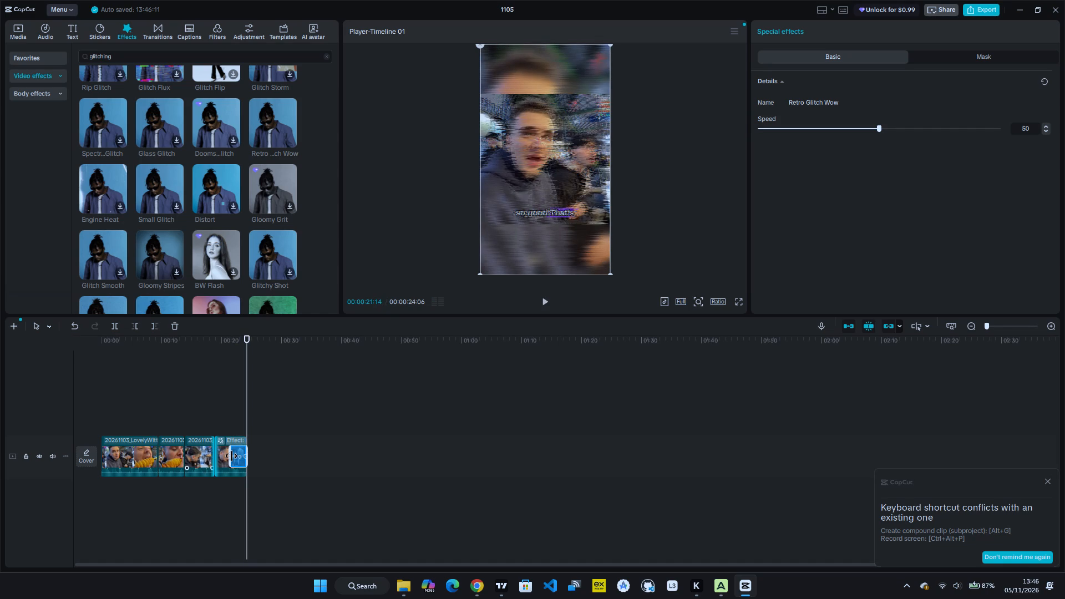
drag(231, 456, 233, 456)
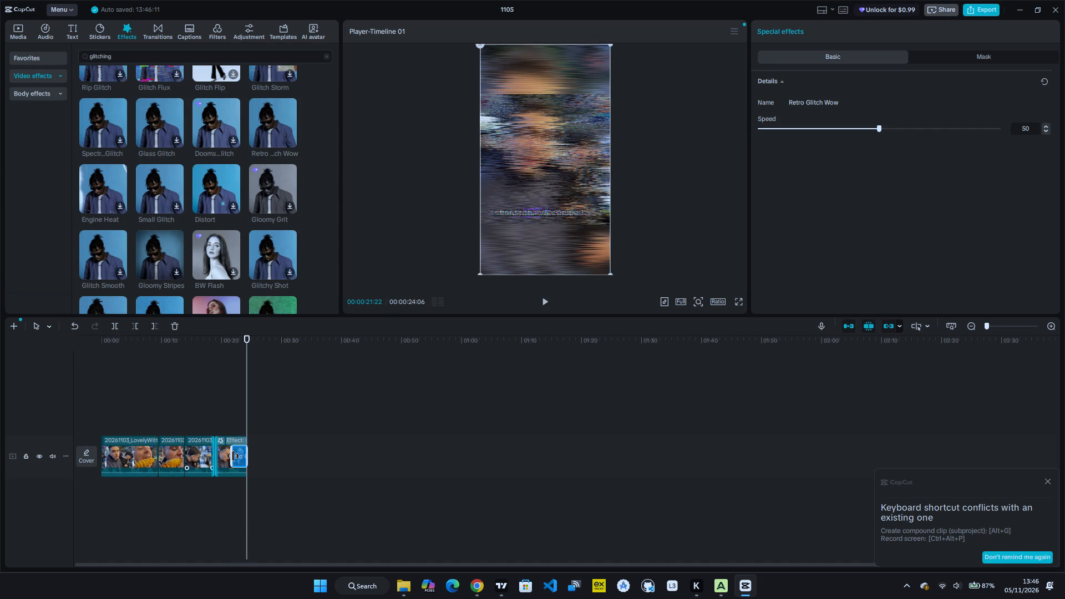
drag(233, 456, 241, 458)
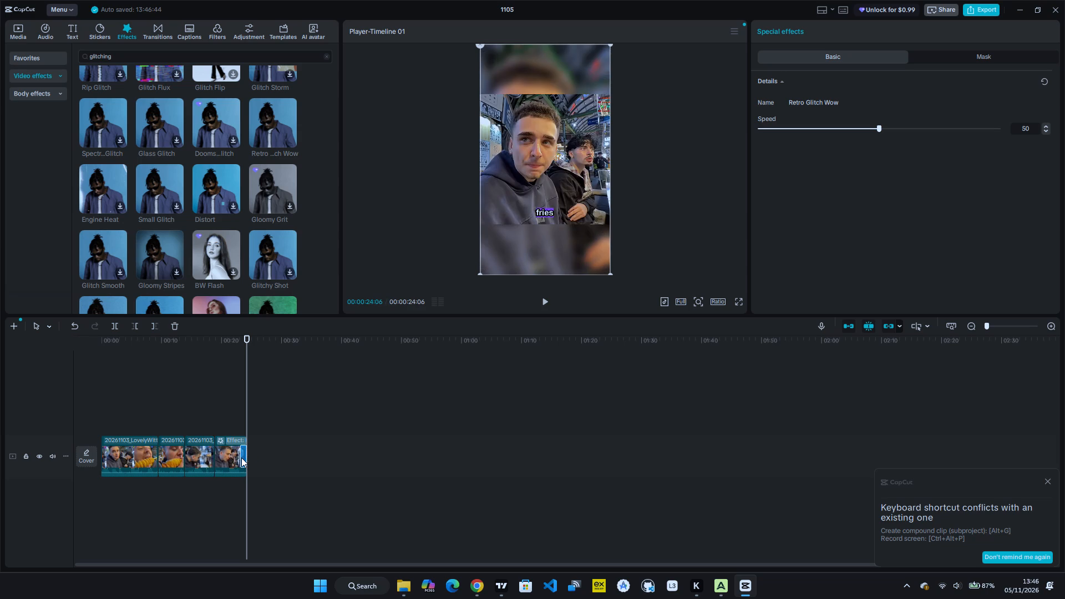
drag(241, 458, 244, 458)
key(space)
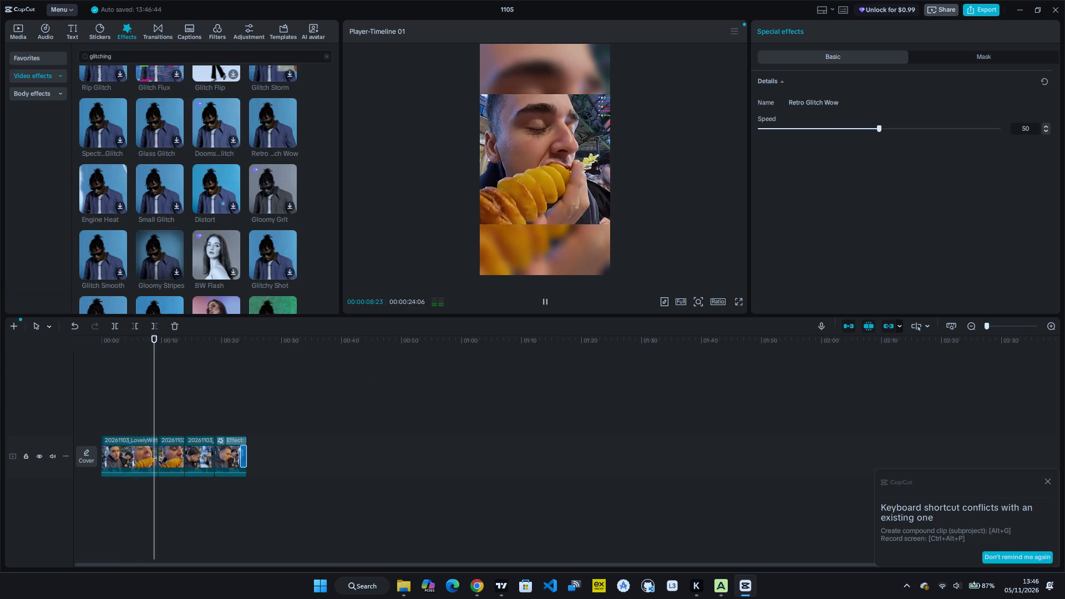
Browse the trending body effects for an additional ending effect and try to download One-way Shift.
click(45, 93)
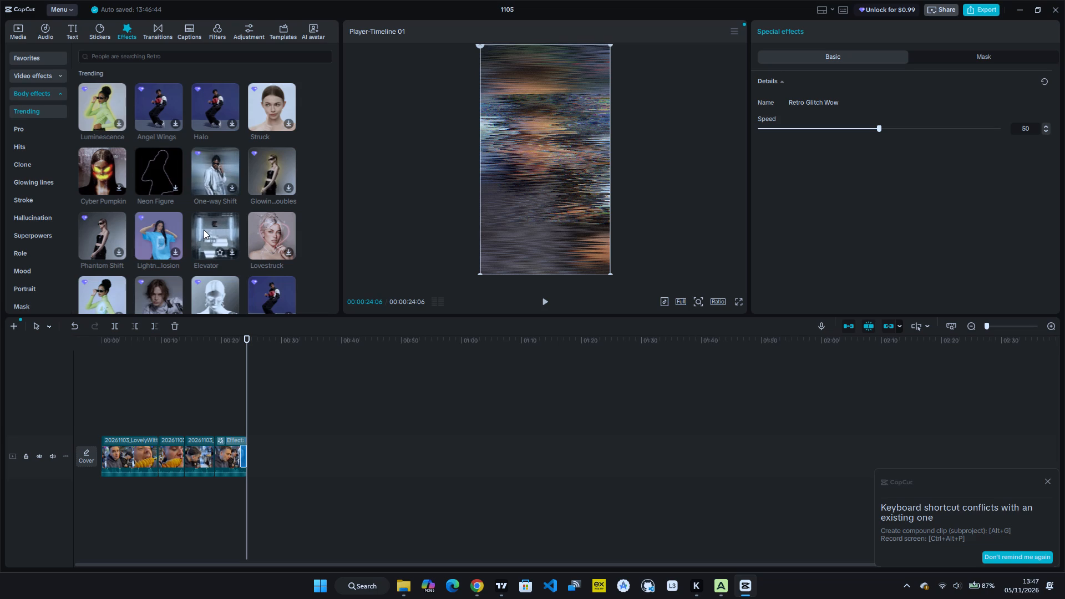
scroll(214, 293, down, 1)
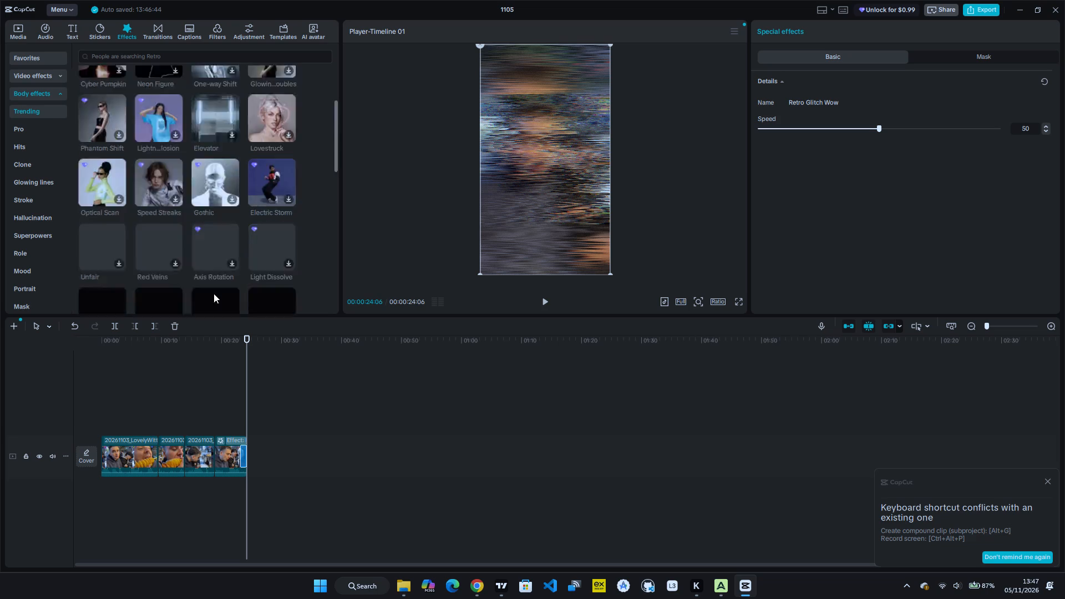
scroll(214, 293, down, 1)
scroll(214, 293, up, 2)
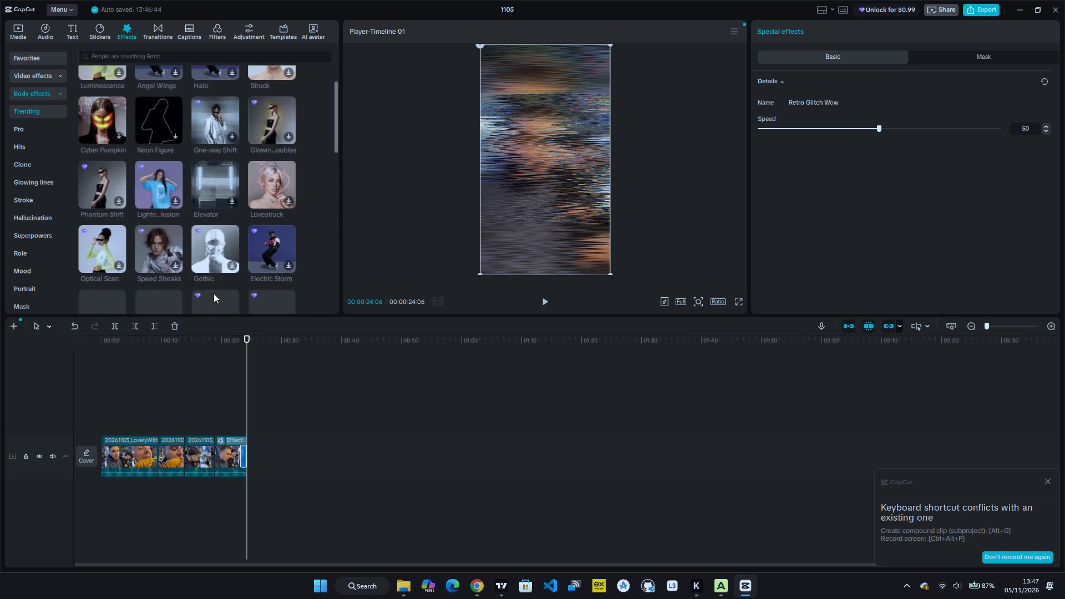
scroll(214, 293, up, 1)
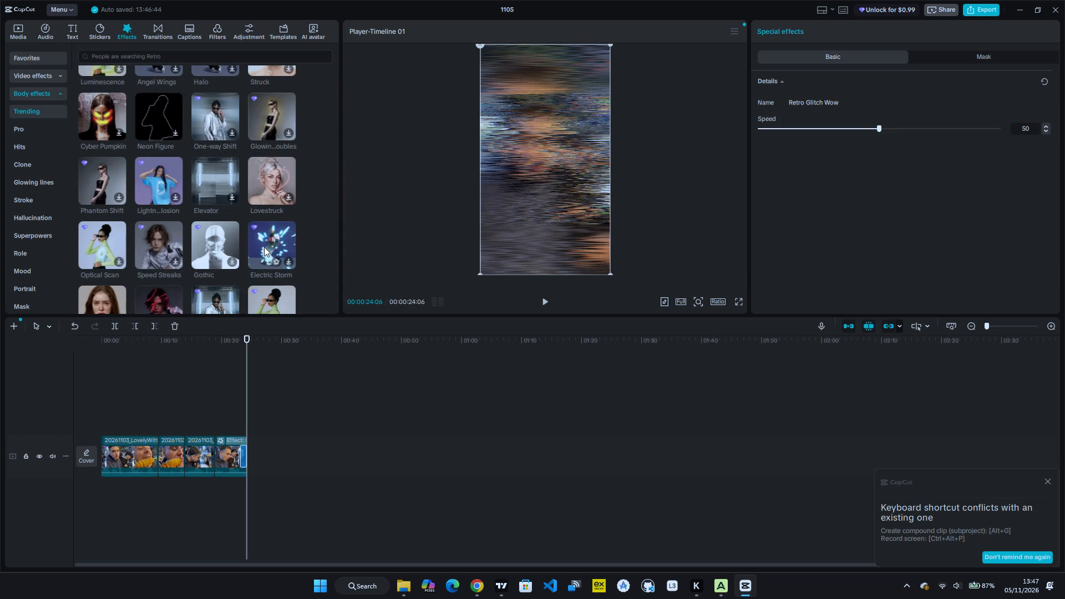
scroll(267, 296, down, 1)
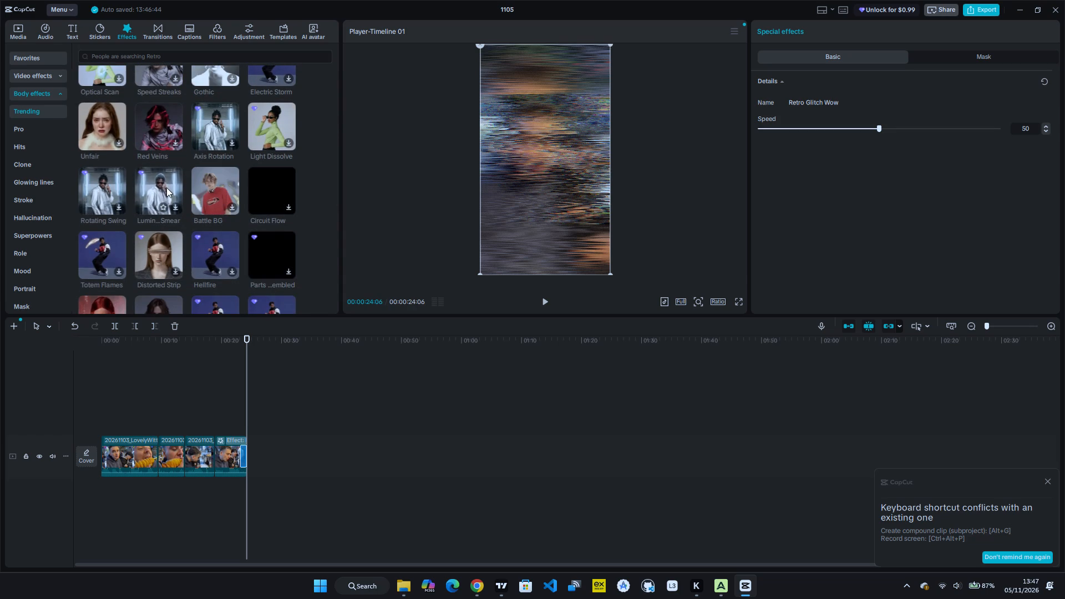
scroll(203, 188, down, 1)
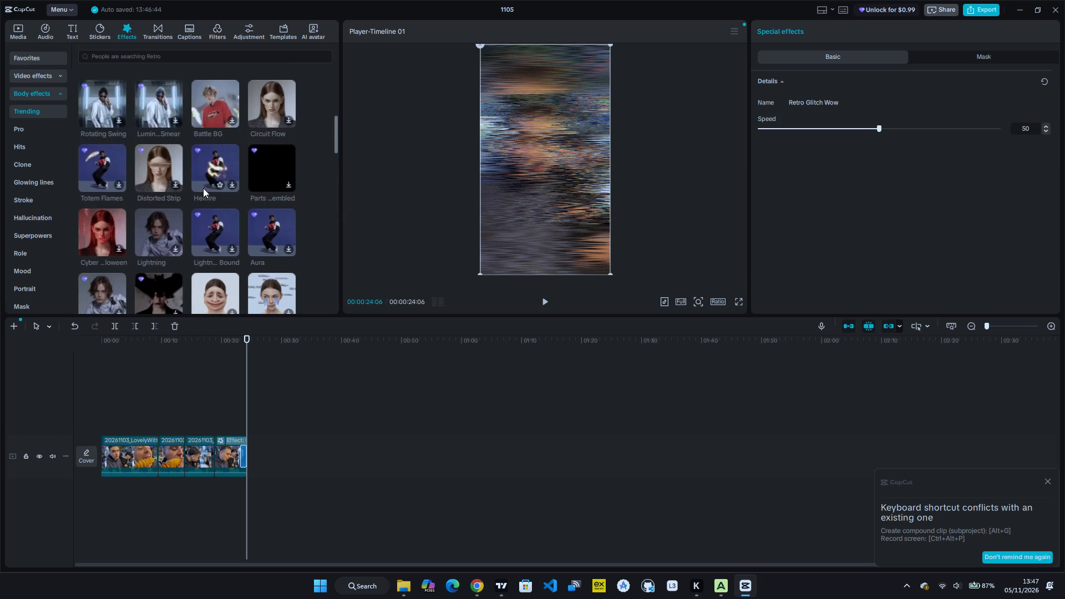
scroll(203, 188, up, 2)
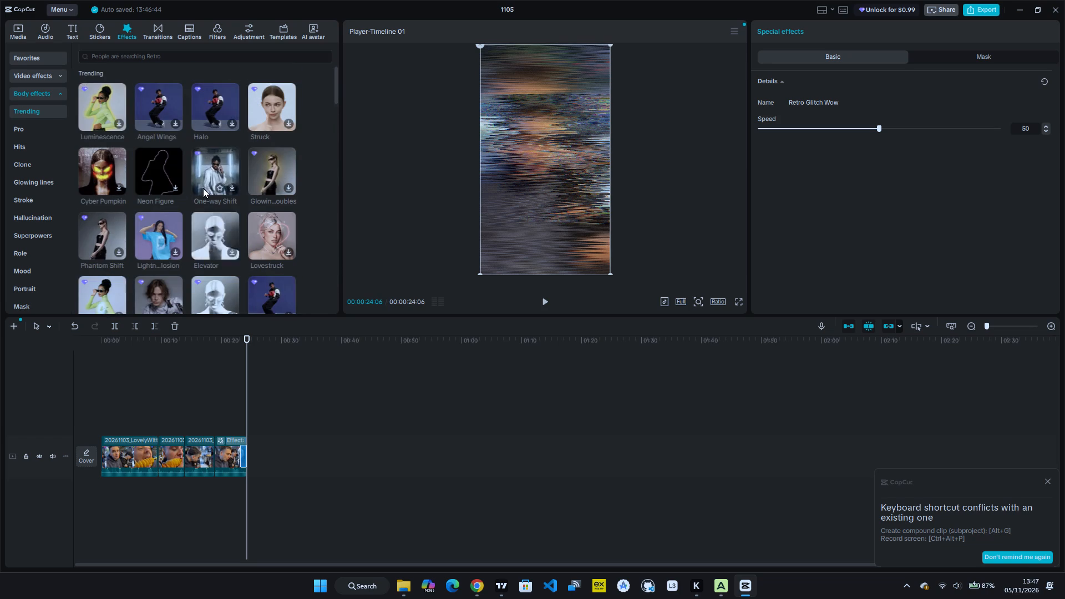
click(230, 184)
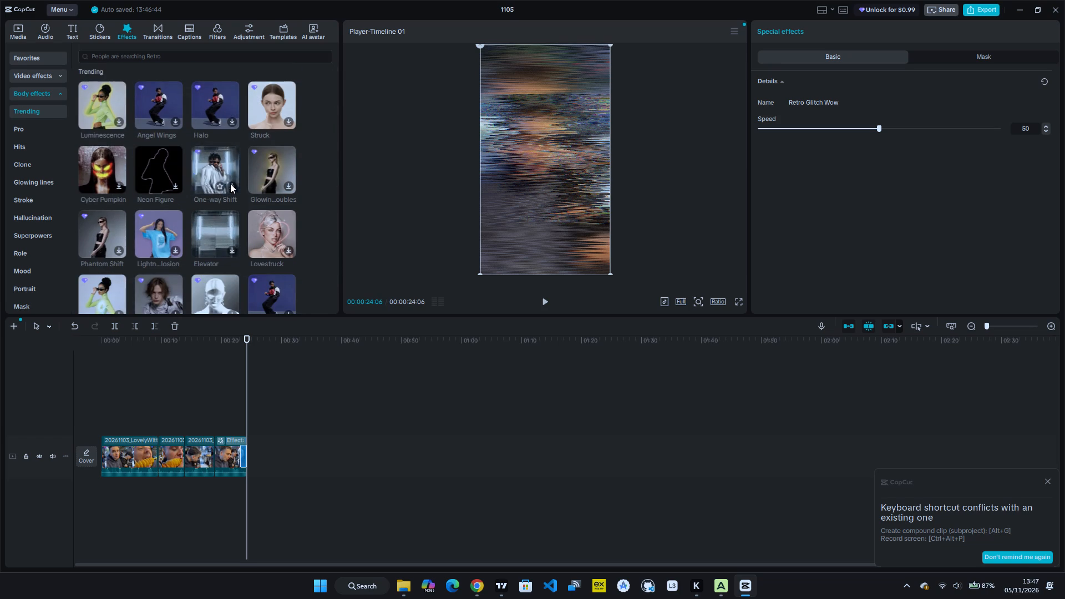
click(231, 184)
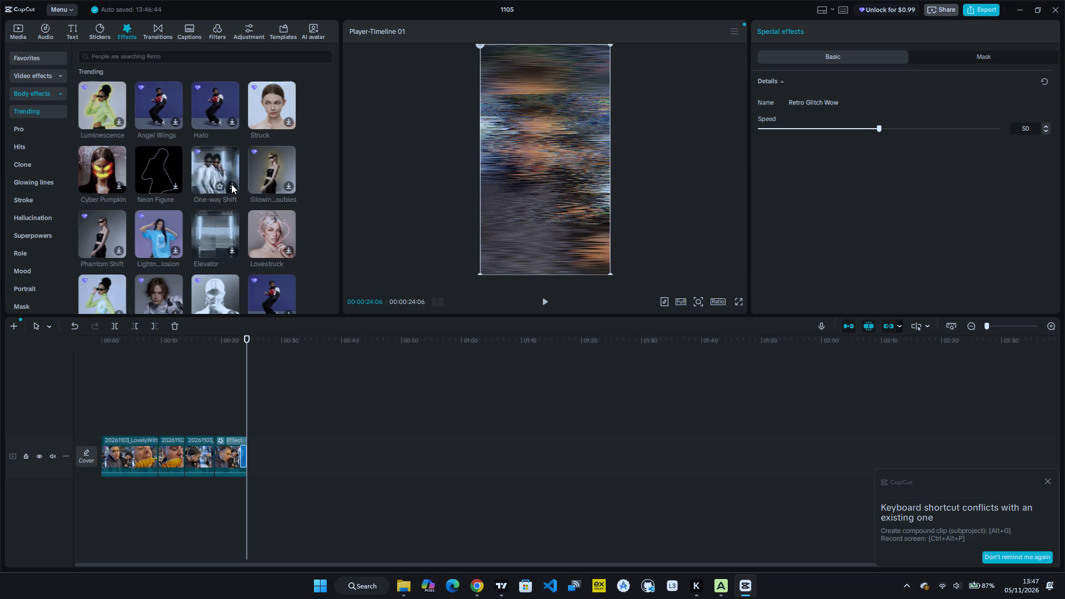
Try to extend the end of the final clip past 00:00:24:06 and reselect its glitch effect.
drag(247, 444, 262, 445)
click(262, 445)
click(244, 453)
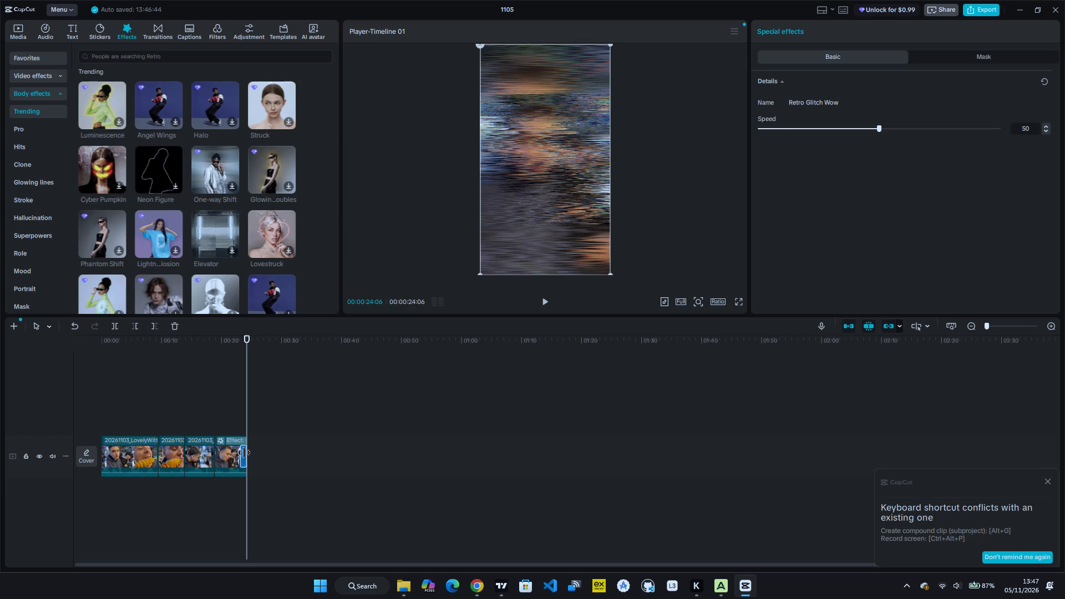
Switch to Google Chrome and search the web for "tiktok sound effects" in a new tab.
click(475, 582)
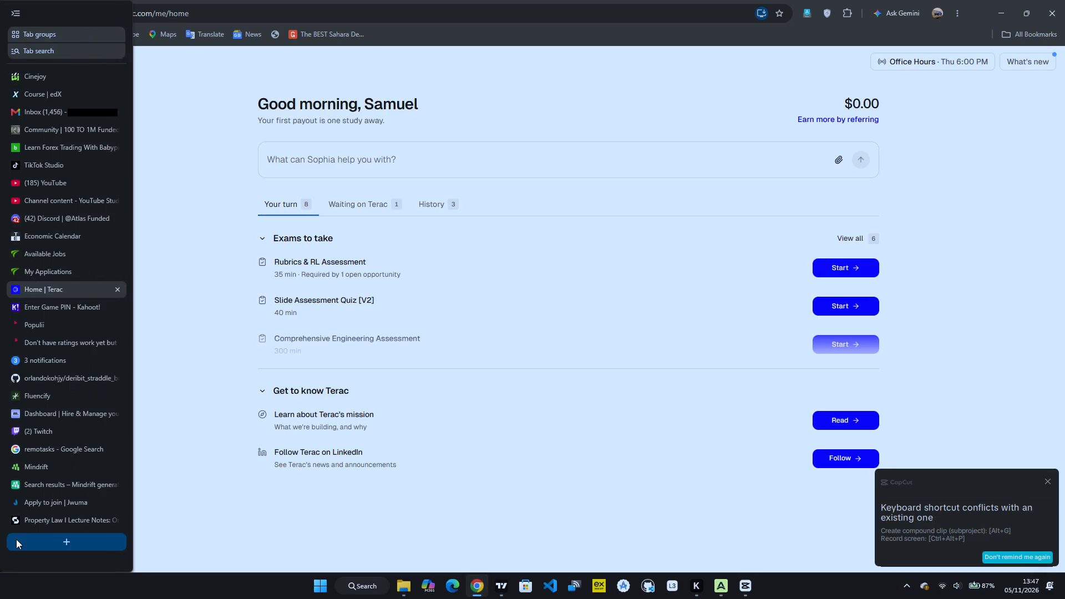
click(16, 539)
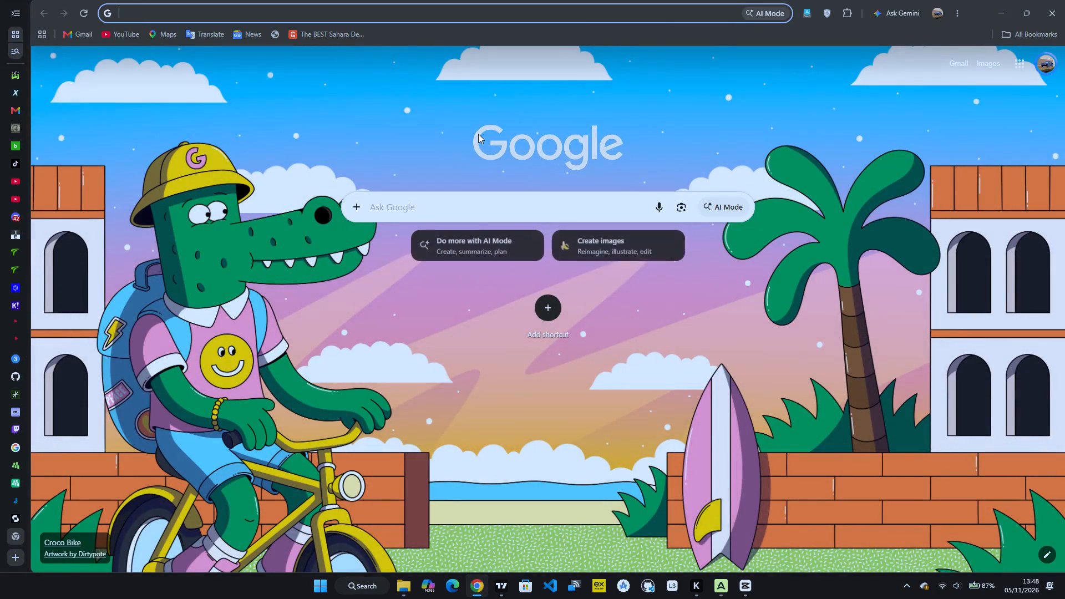
text(tik)
text(tok sound effe)
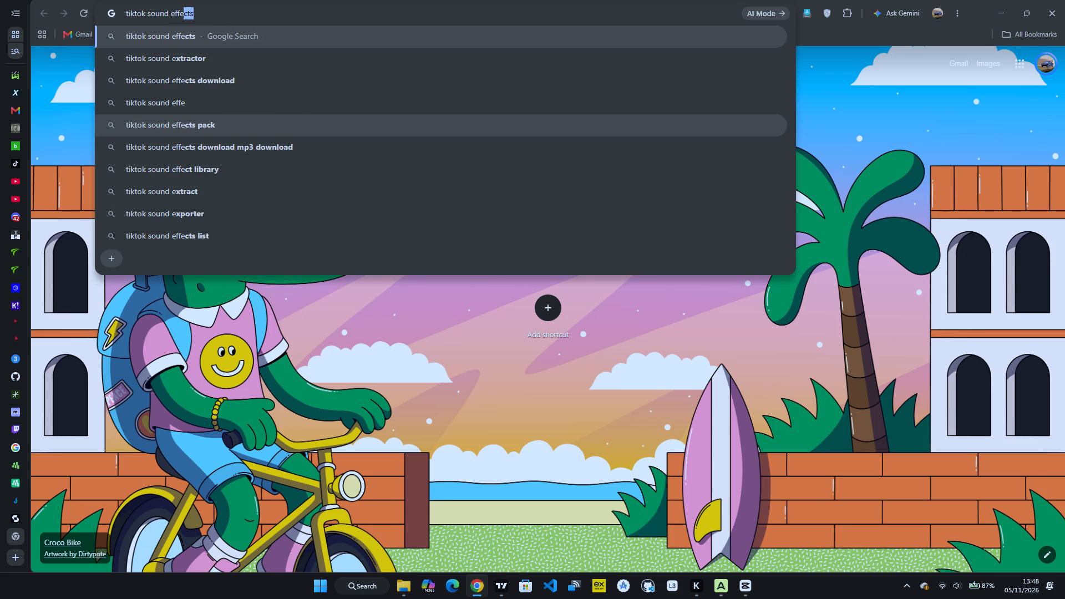
key(c)
text(ts)
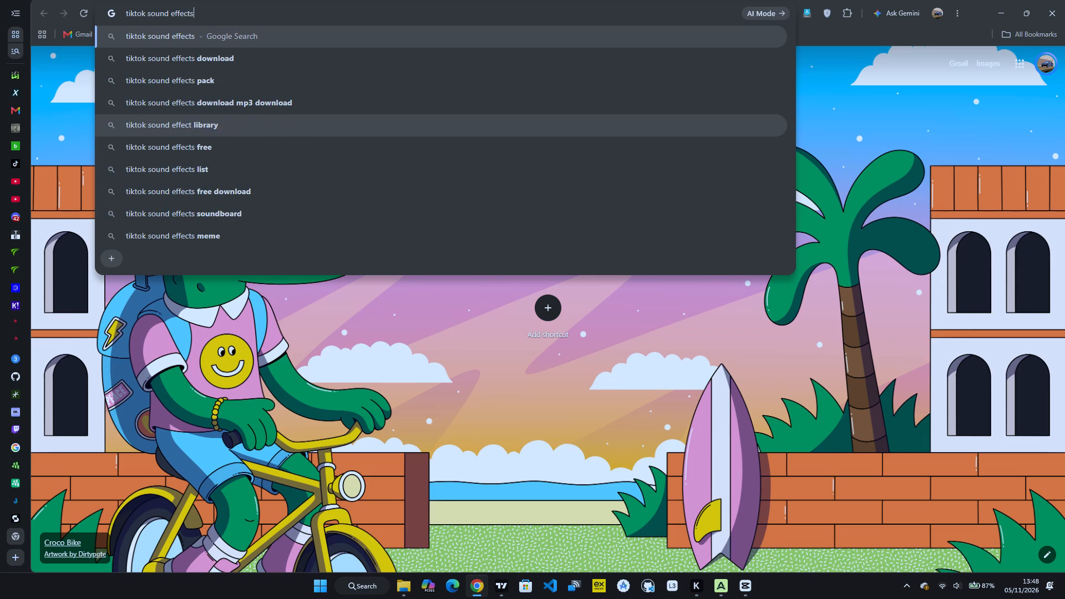
key(Return)
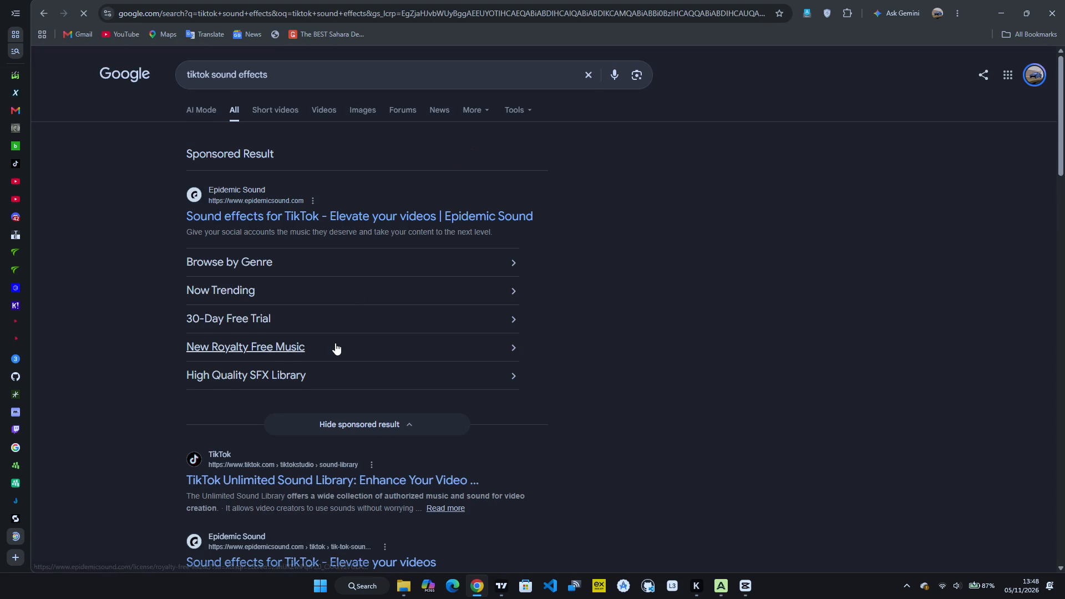
Refine the web search to "tiktok sound effects for glazing /influencers what they said/ their core".
scroll(335, 343, down, 6)
scroll(335, 343, up, 2)
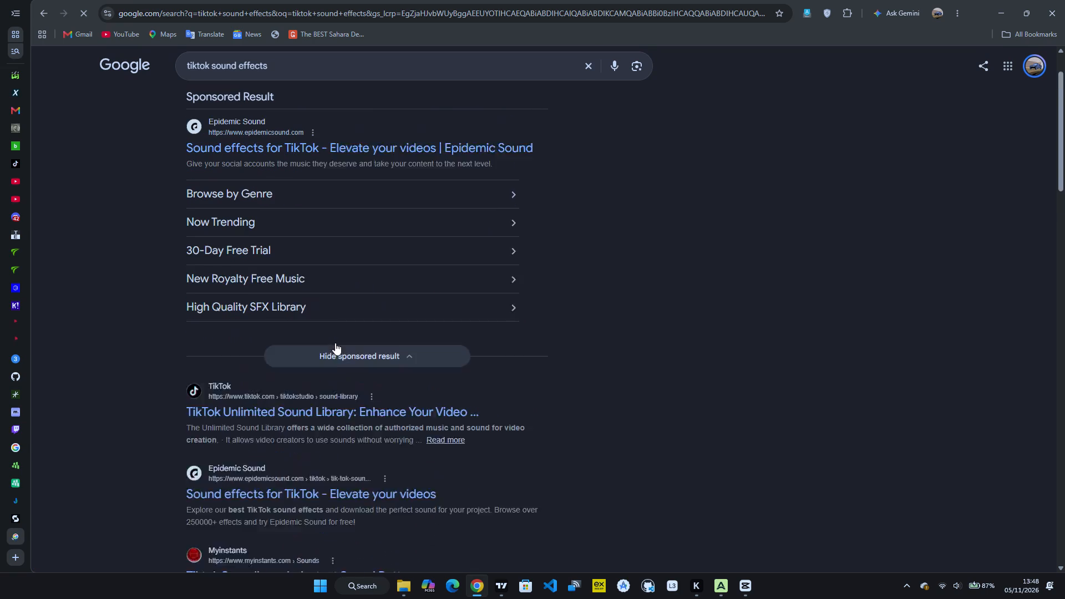
scroll(335, 343, up, 5)
click(347, 66)
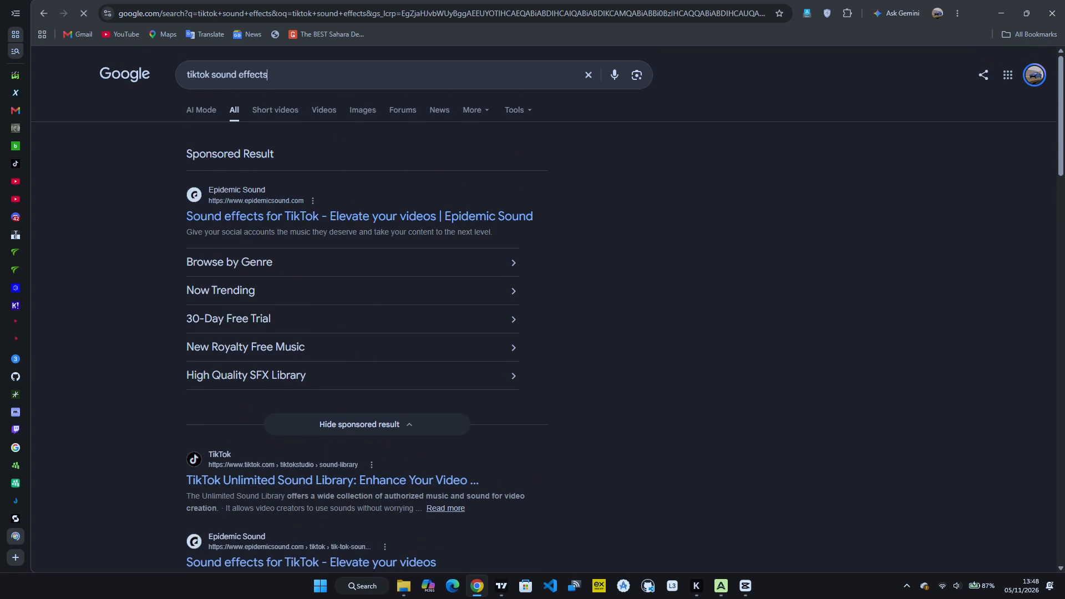
key(space)
text(for)
key(space)
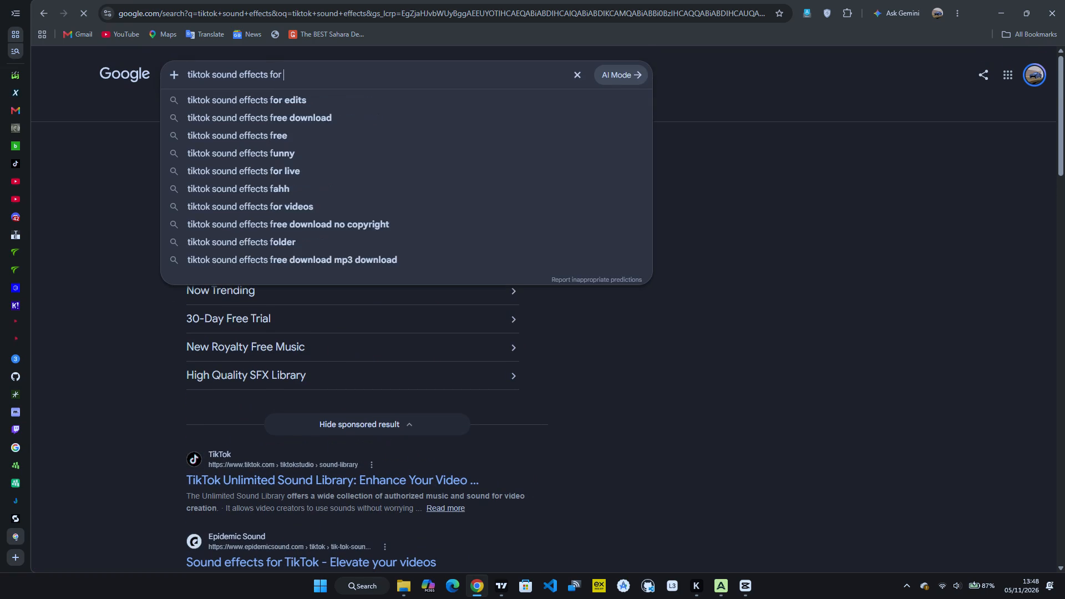
text(gl)
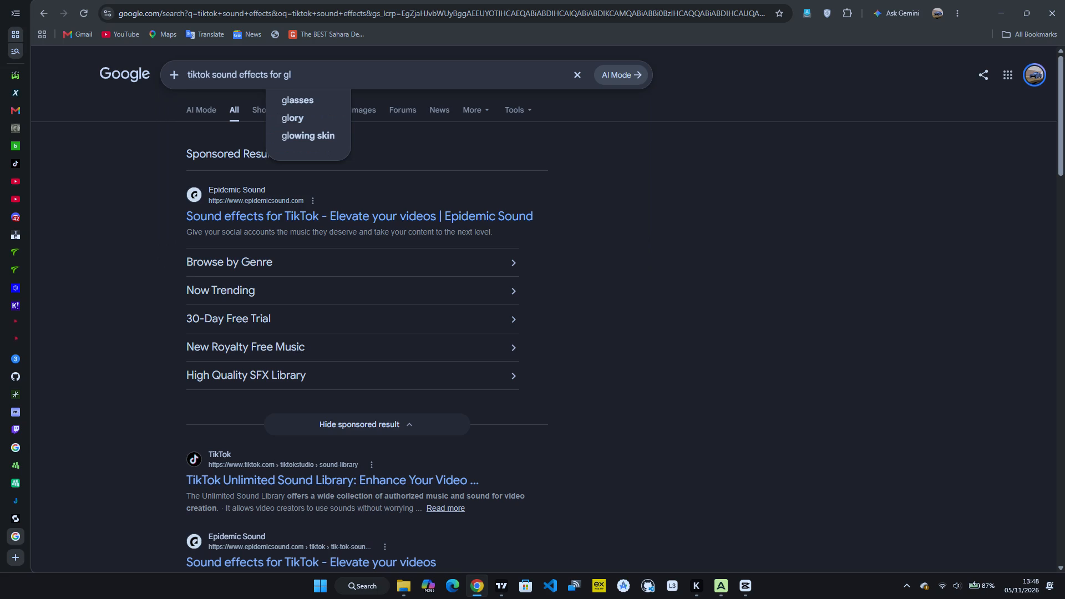
text(azin)
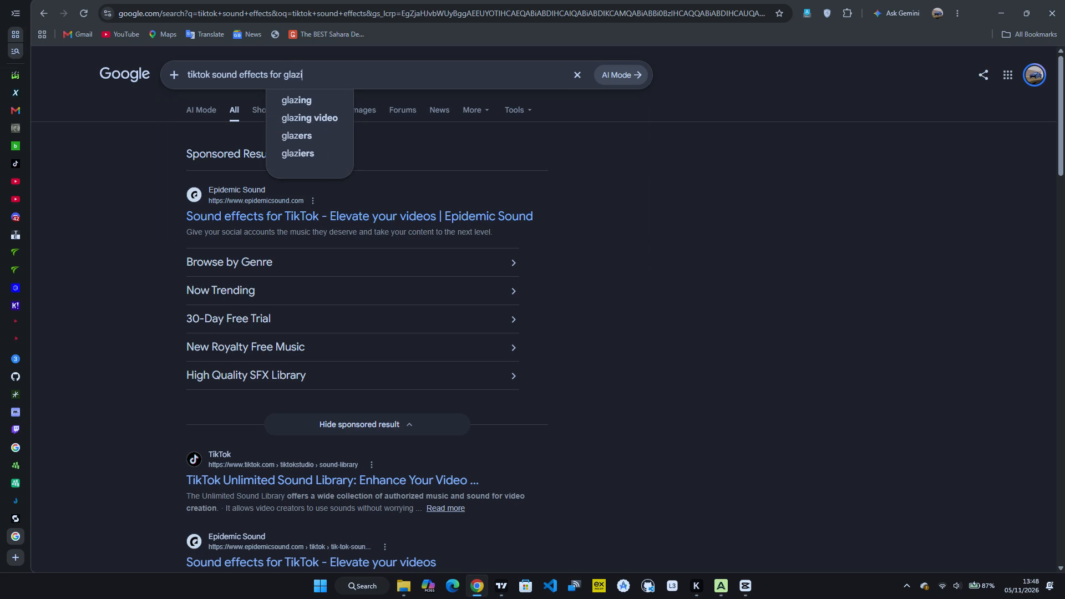
text(g)
key(space)
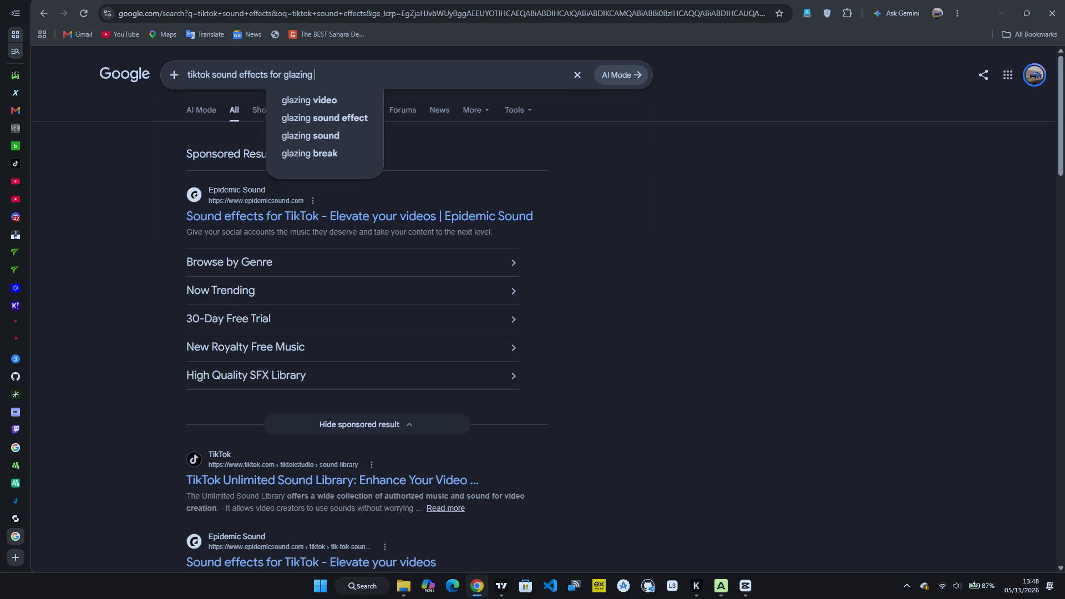
key(slash)
text(influencers what they sai)
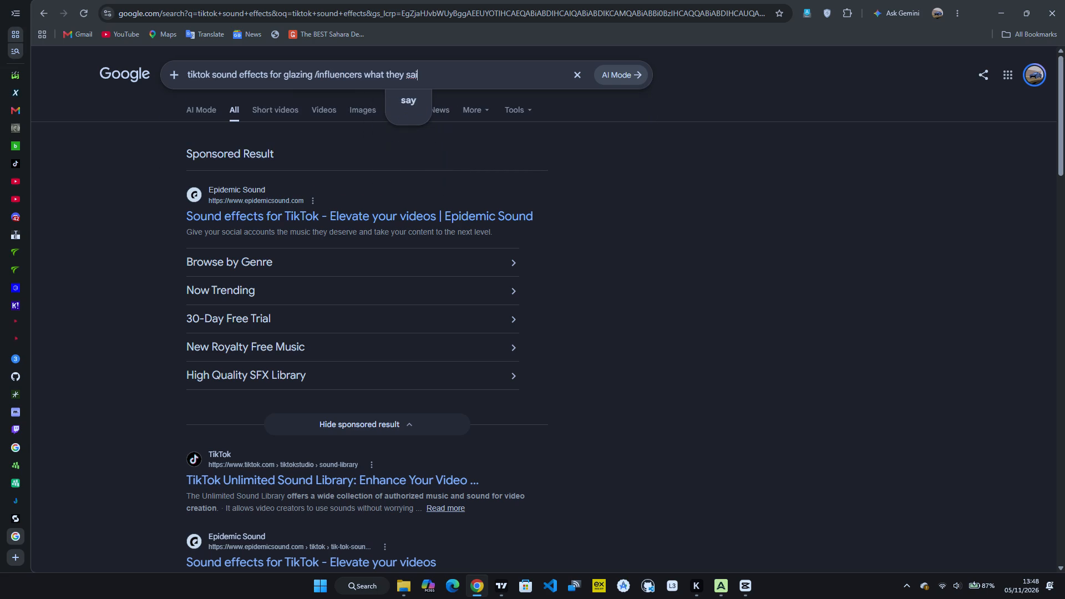
text(d/ t)
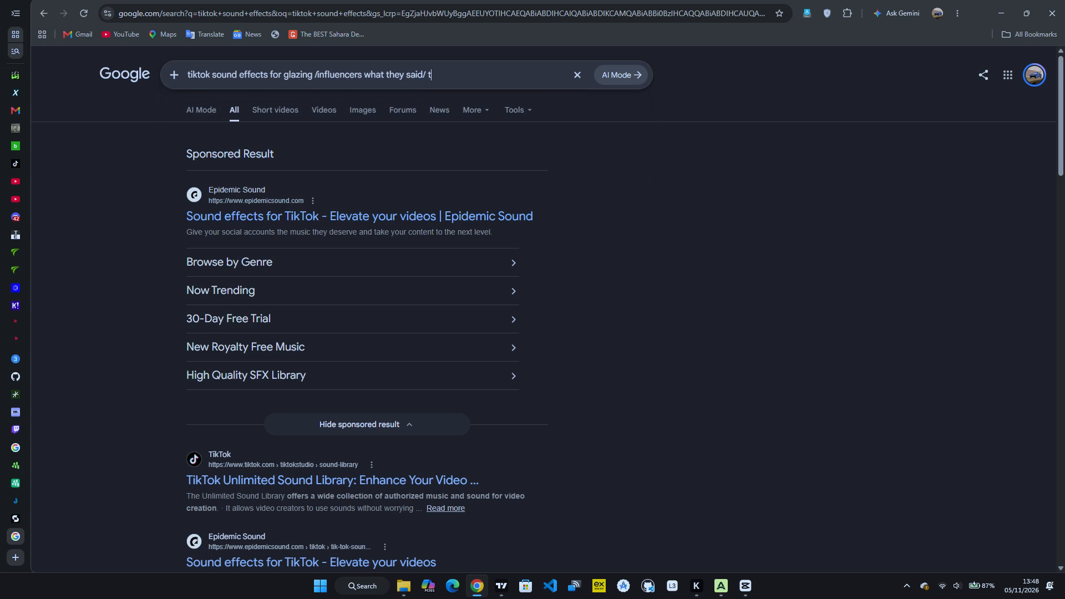
key(h)
text(eir core)
key(Return)
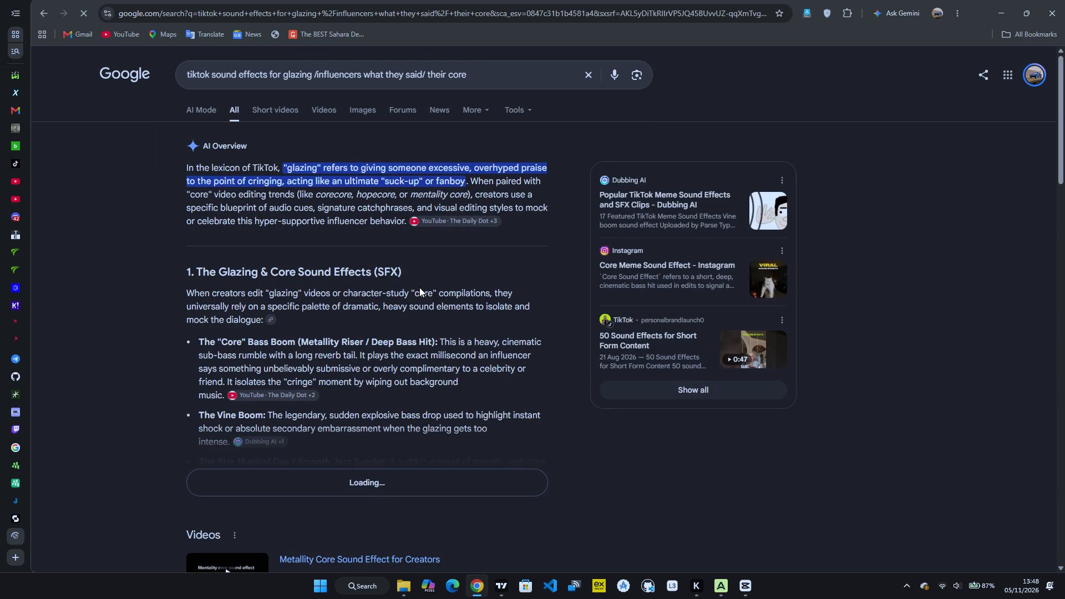
Expand the AI Overview and read its sections on glazing and core sound effects, influencer catchphrases and core aesthetics.
scroll(419, 287, down, 2)
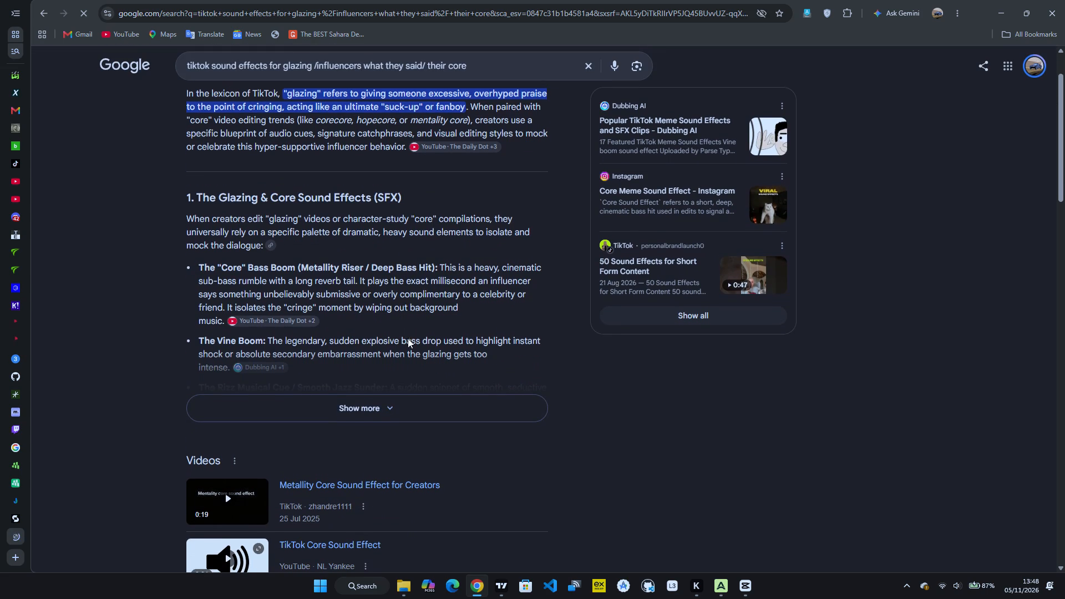
click(400, 404)
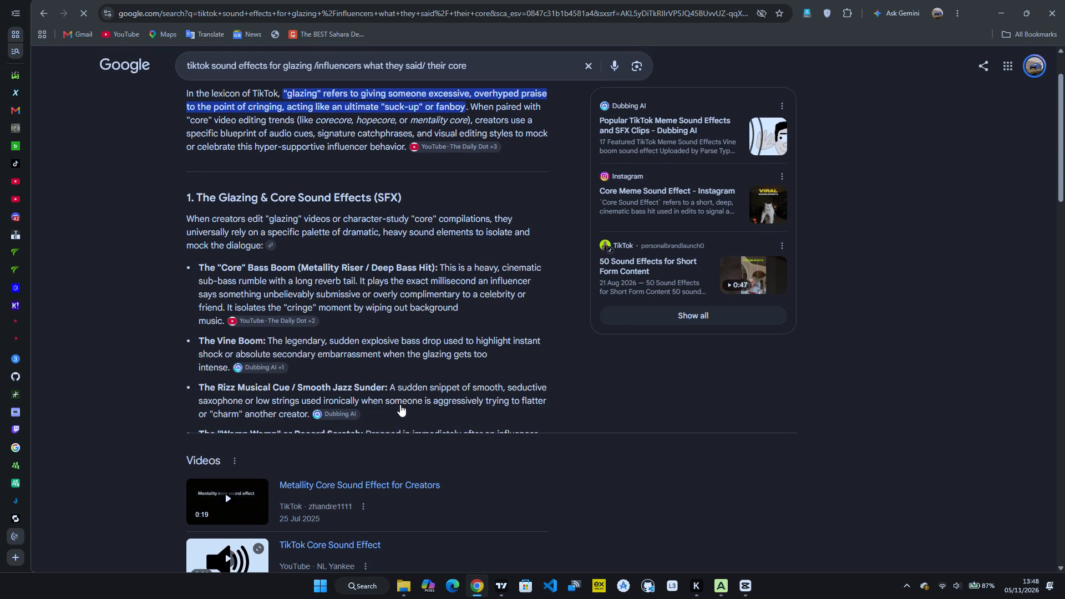
scroll(400, 404, down, 7)
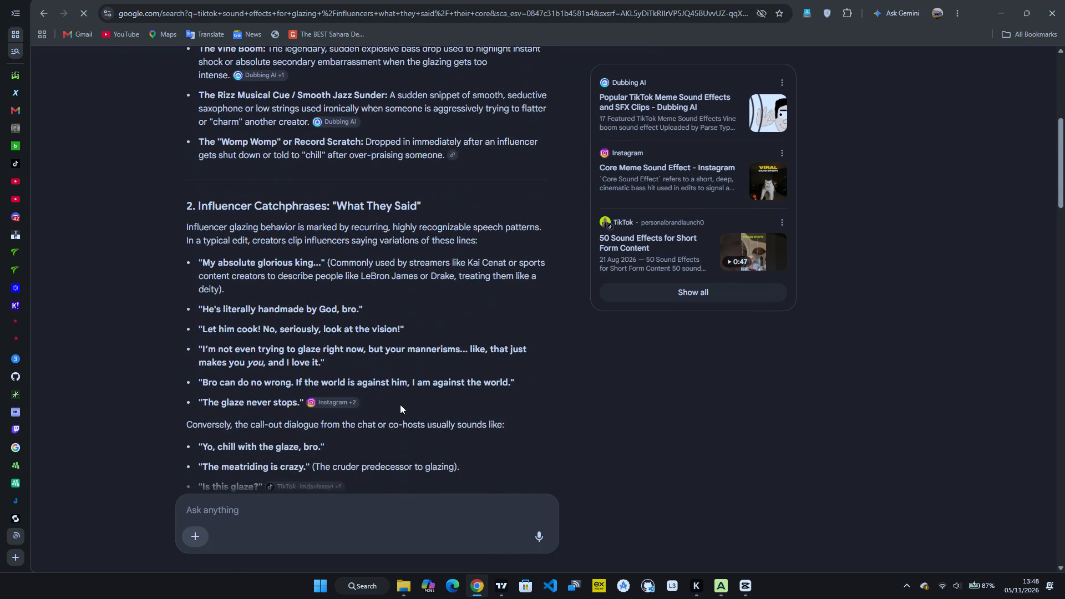
scroll(400, 404, down, 4)
scroll(400, 404, up, 2)
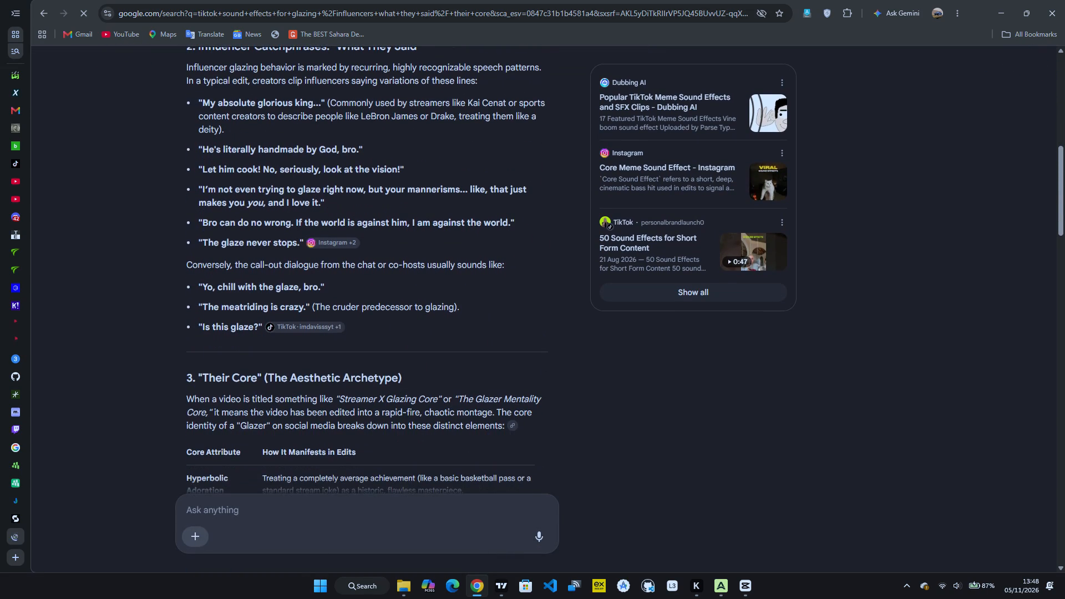
scroll(400, 404, up, 5)
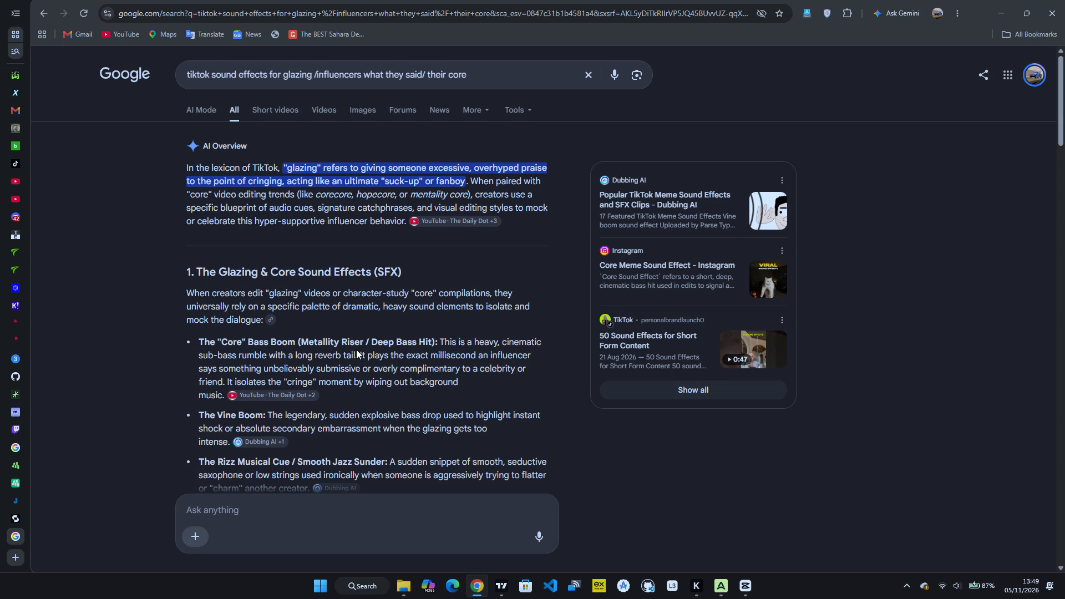
scroll(356, 349, down, 1)
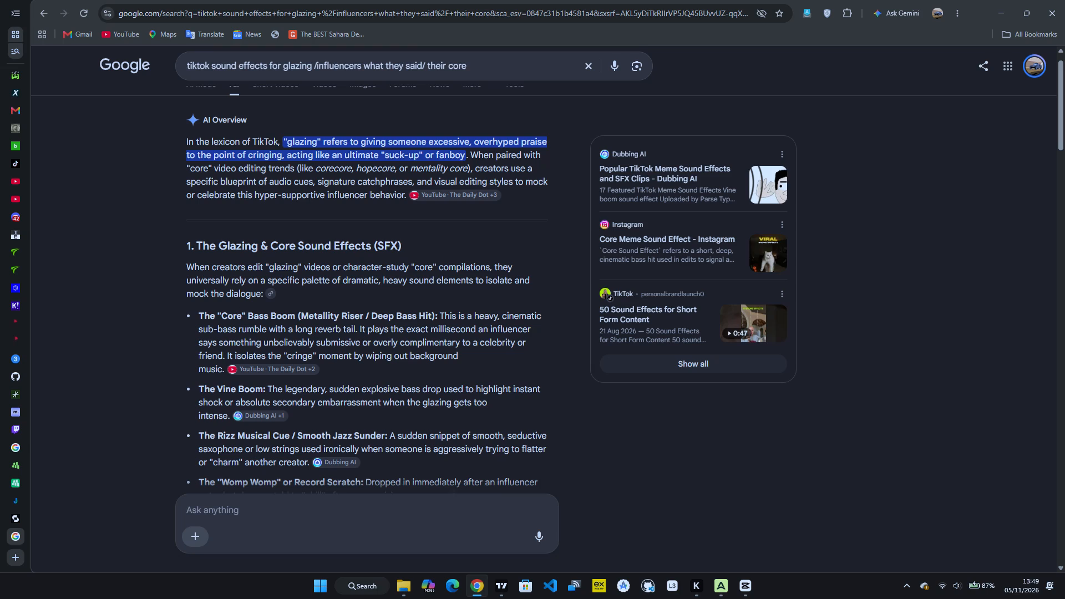
Copy the "Core" Bass Boom description from the AI Overview and paste it into the follow-up question.
drag(200, 314, 413, 352)
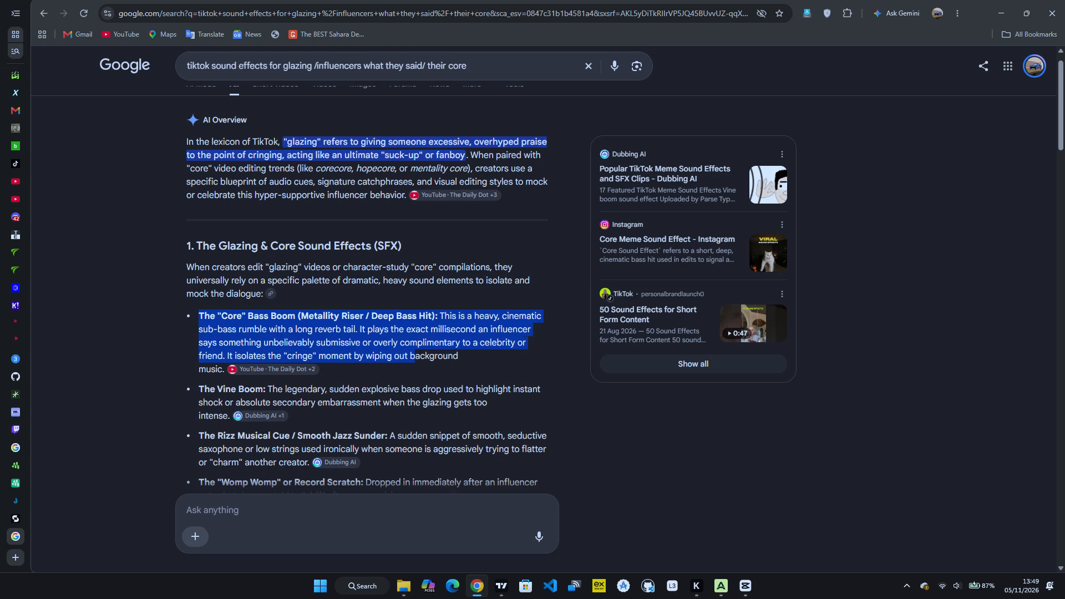
drag(413, 352, 232, 366)
scroll(398, 369, left, 1)
scroll(271, 365, left, 1)
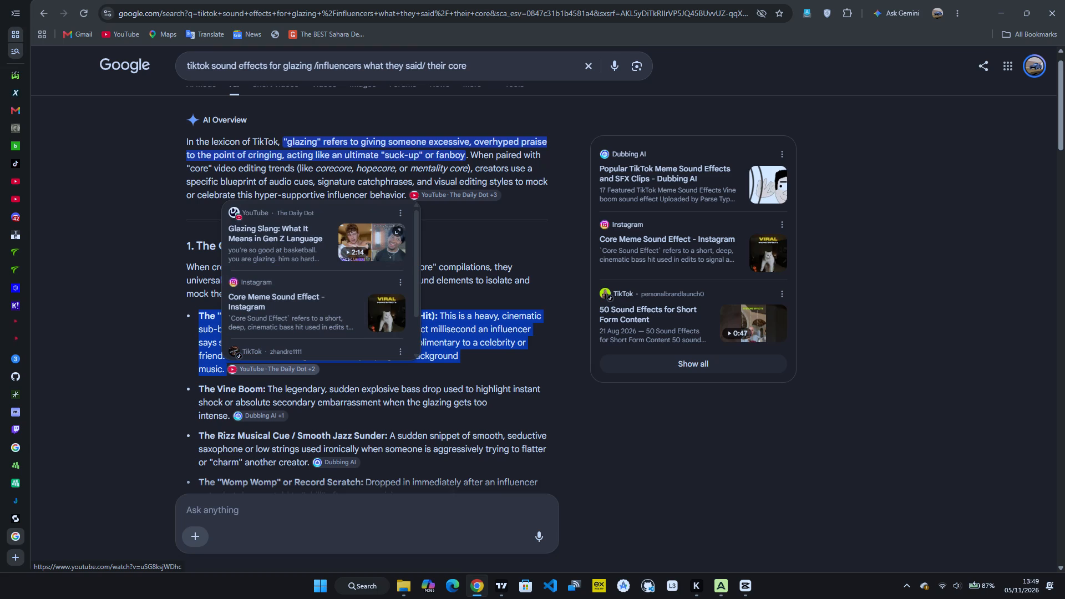
scroll(232, 366, left, 1)
drag(232, 366, 209, 380)
scroll(209, 380, left, 1)
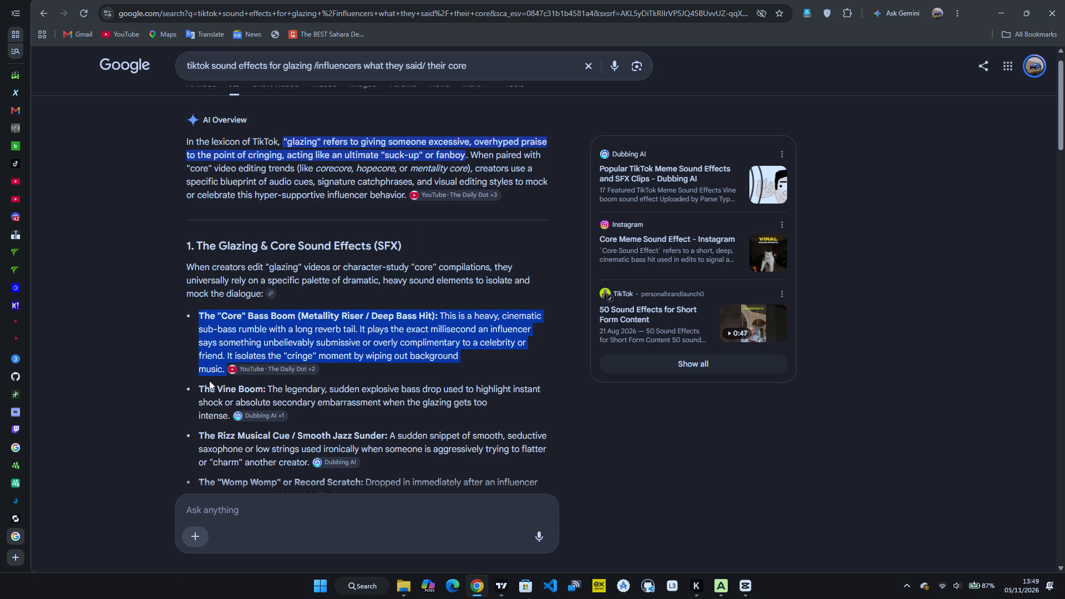
key(ctrl+c)
click(258, 515)
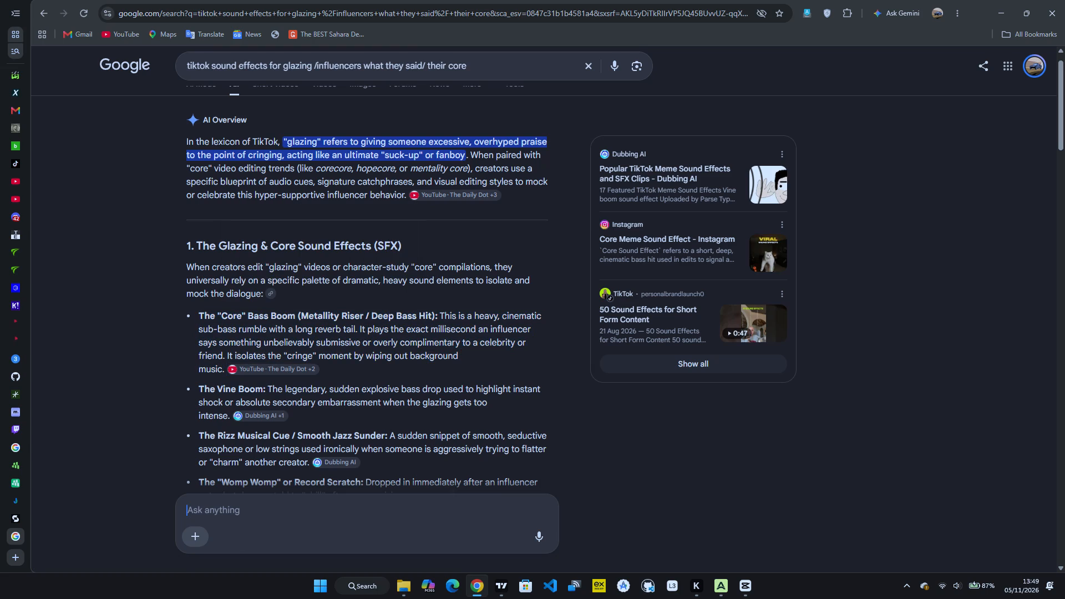
key(ctrl+v)
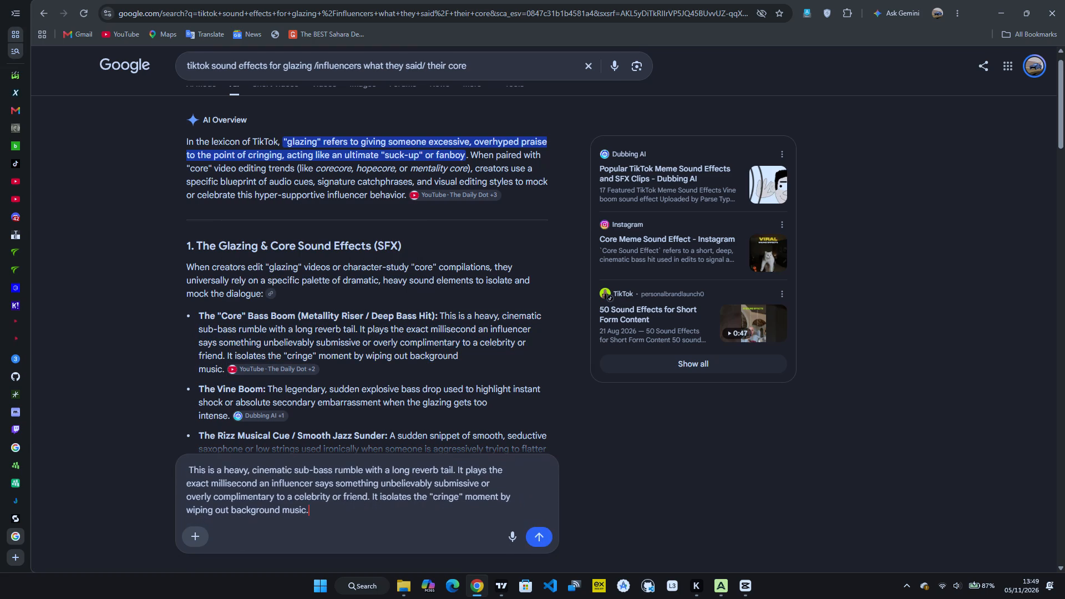
Add "for downloading to be used on capcut editing" after the pasted description and submit the question.
key(space)
text(for downloadi)
text(nd)
key(space)
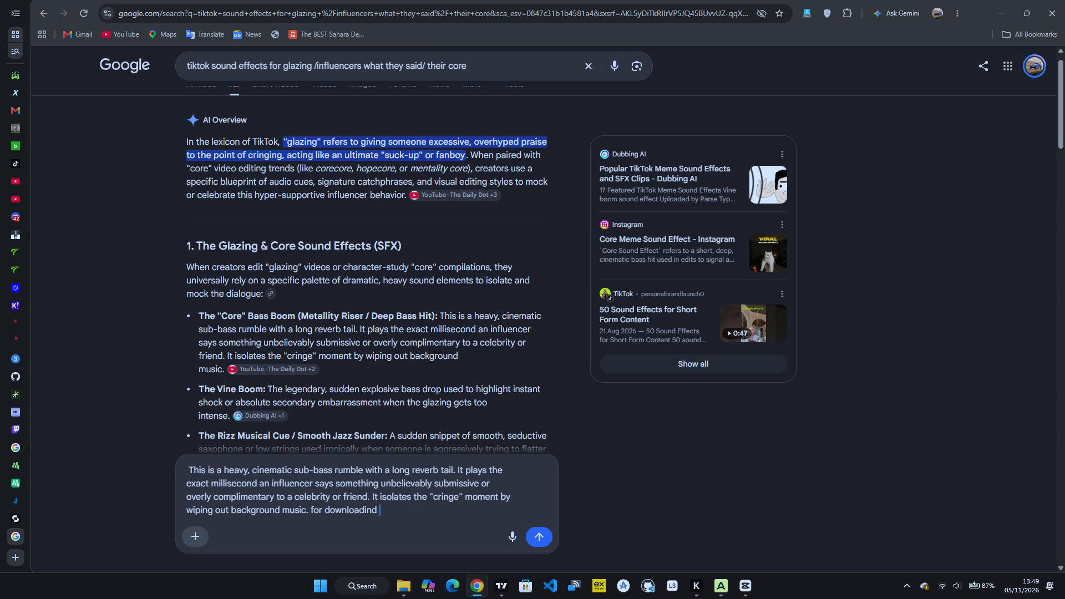
key(BackSpace)
key(BackSpace)
text(g)
key(space)
text(to n)
key(BackSpace)
text(be)
key(space)
text(used on capcut editing)
key(Return)
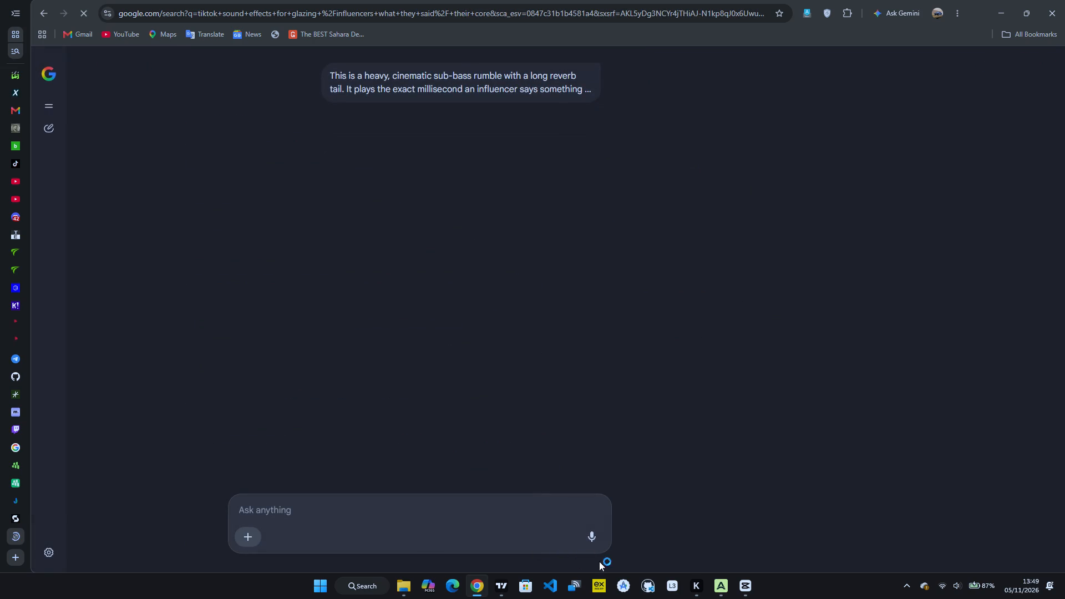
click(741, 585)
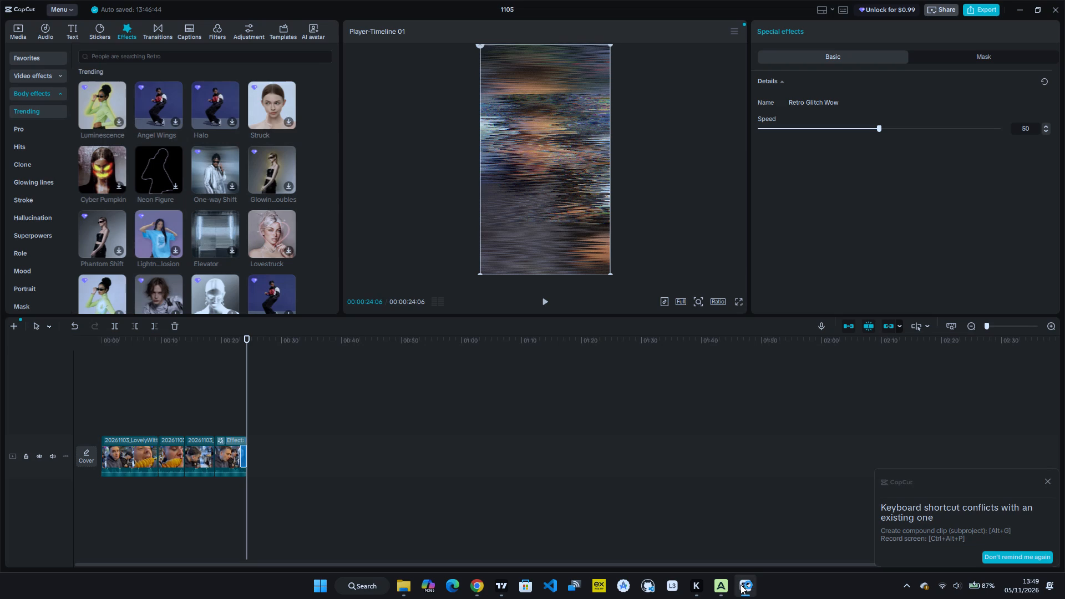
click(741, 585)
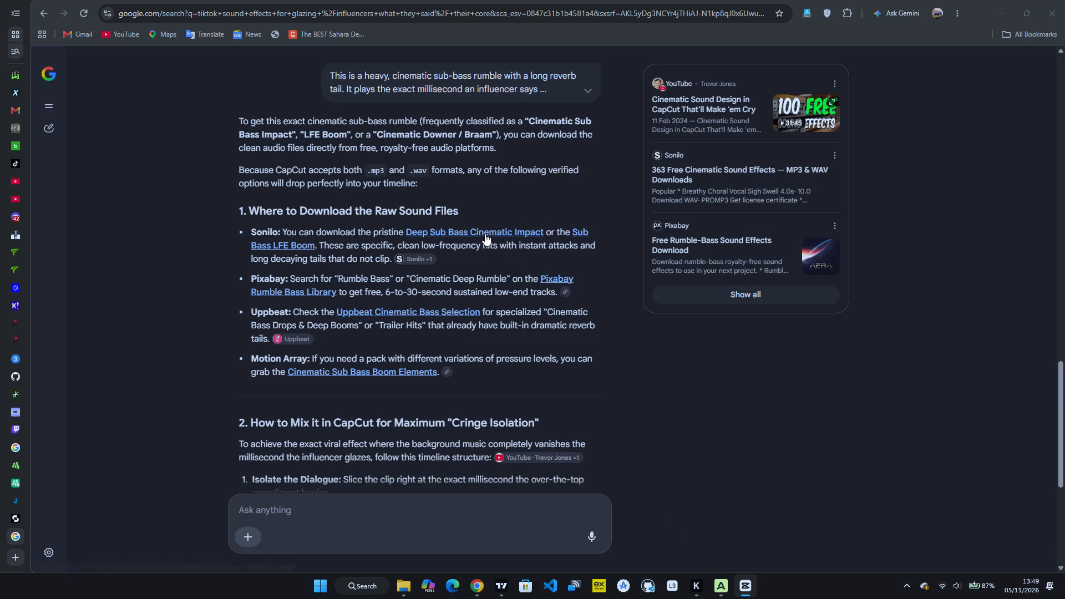
Open Sonilo's Deep Sub Bass Cinematic Impact from the AI answer and listen to its preview, replaying the opening.
click(485, 233)
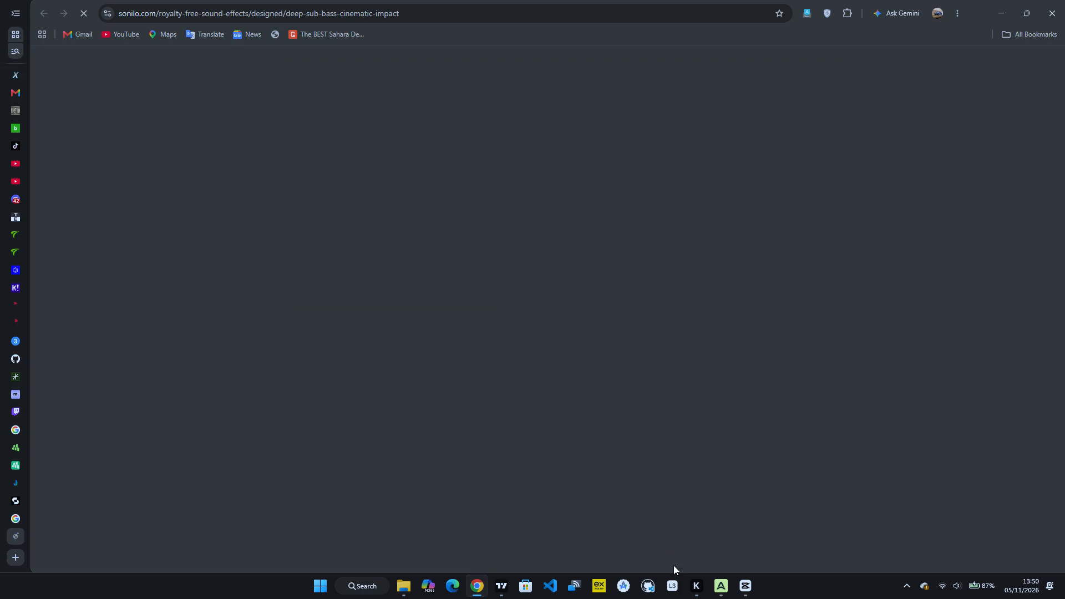
click(743, 583)
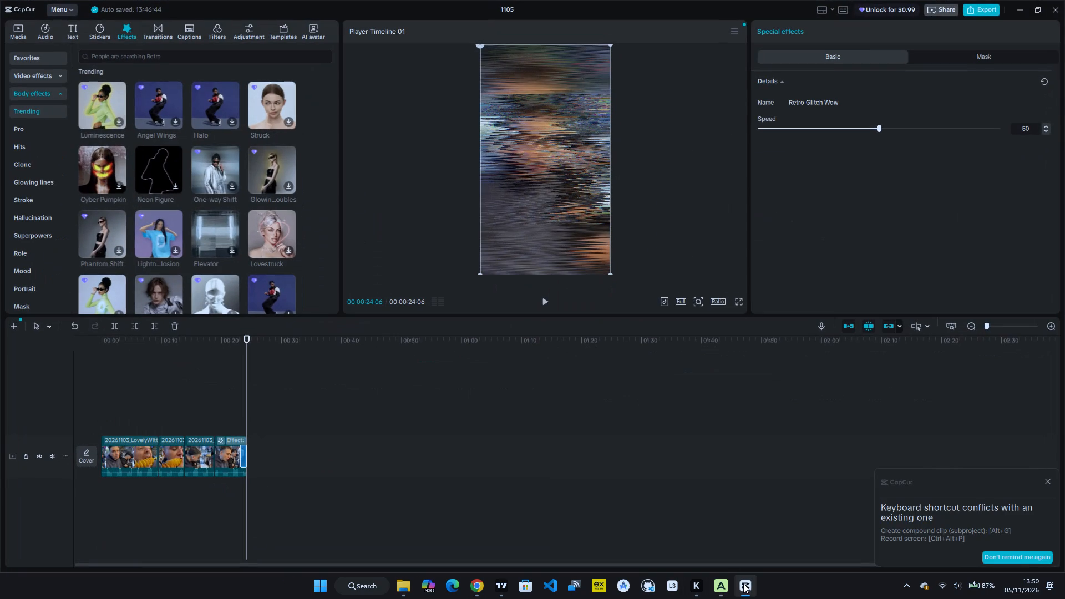
click(743, 583)
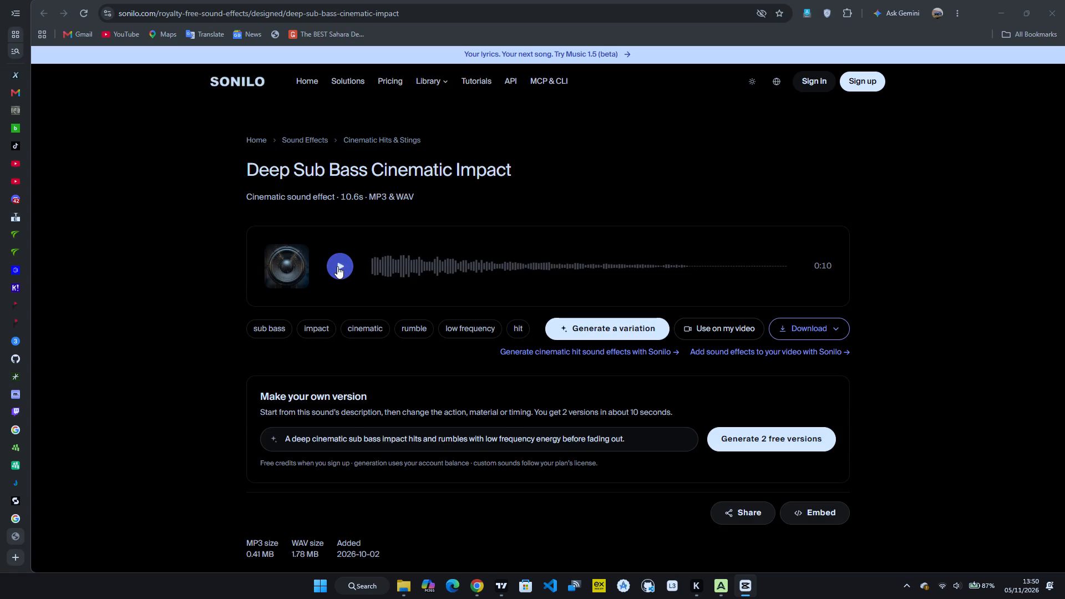
click(337, 266)
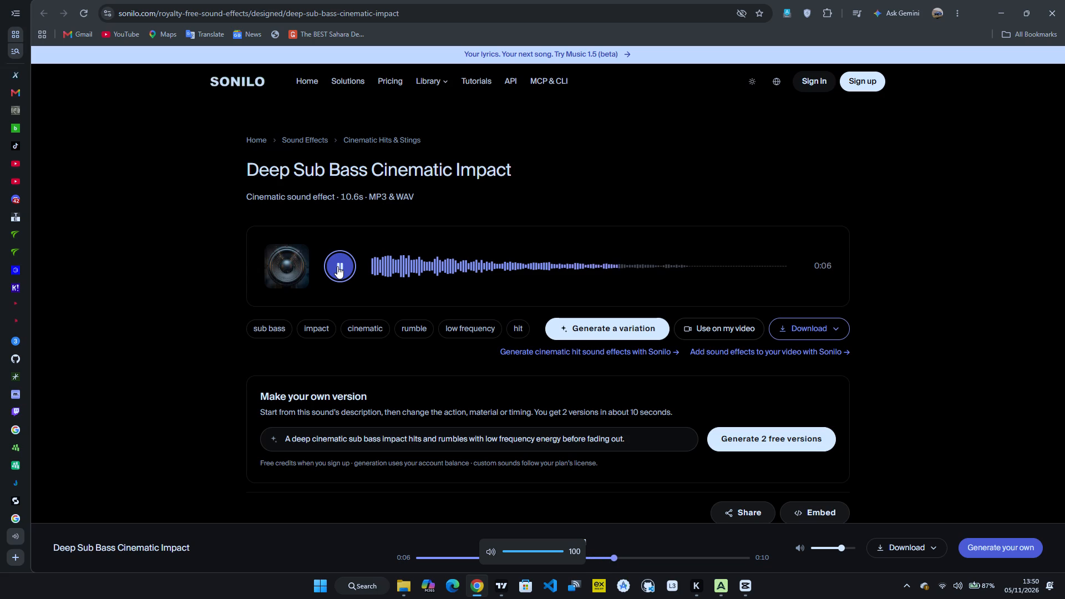
click(337, 266)
click(337, 266)
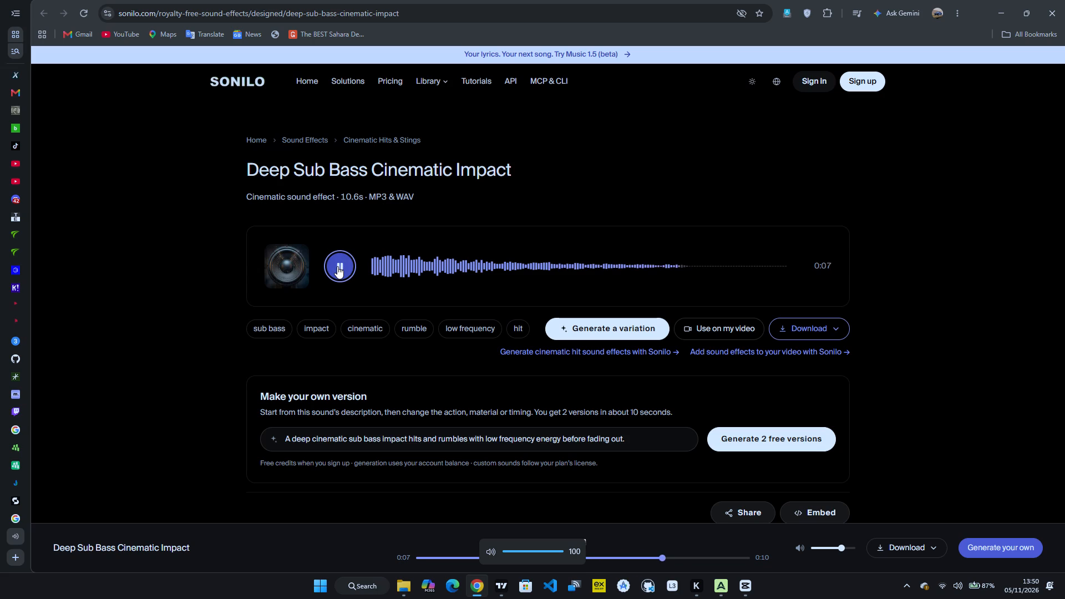
click(337, 266)
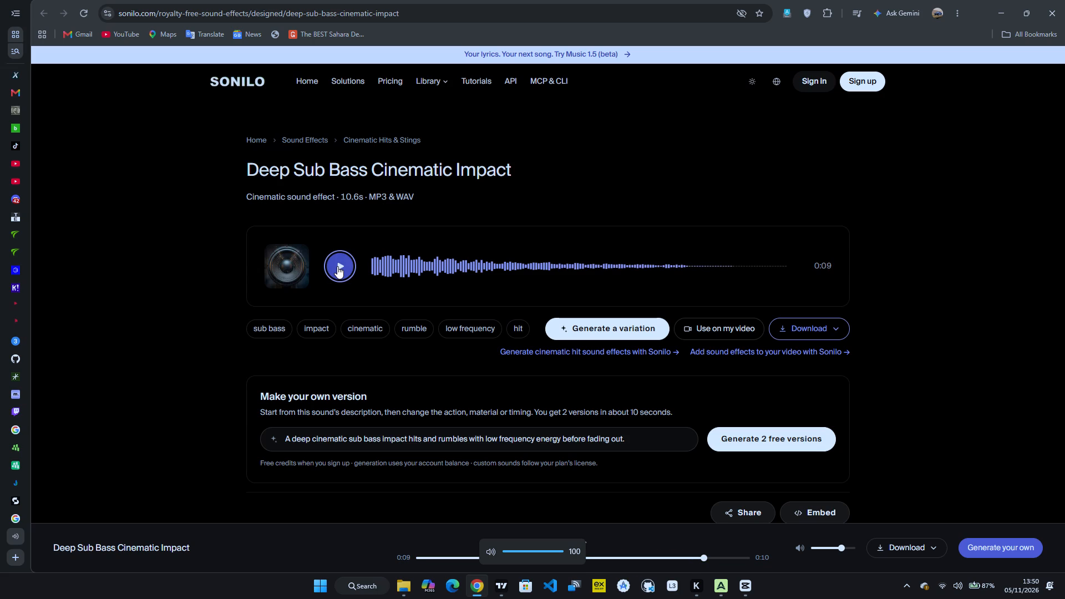
click(337, 266)
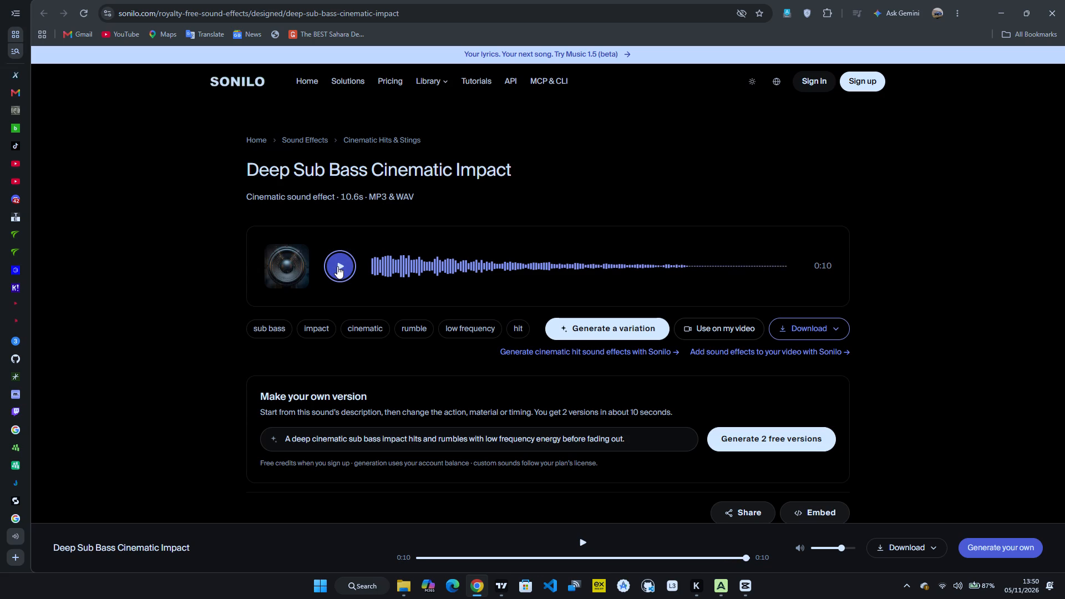
click(337, 266)
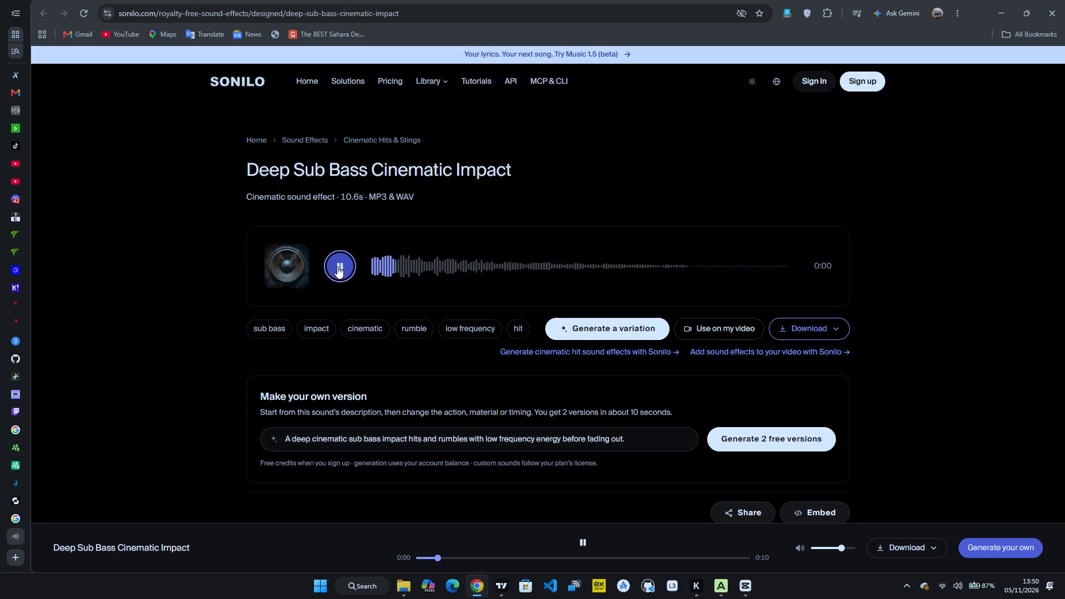
click(337, 266)
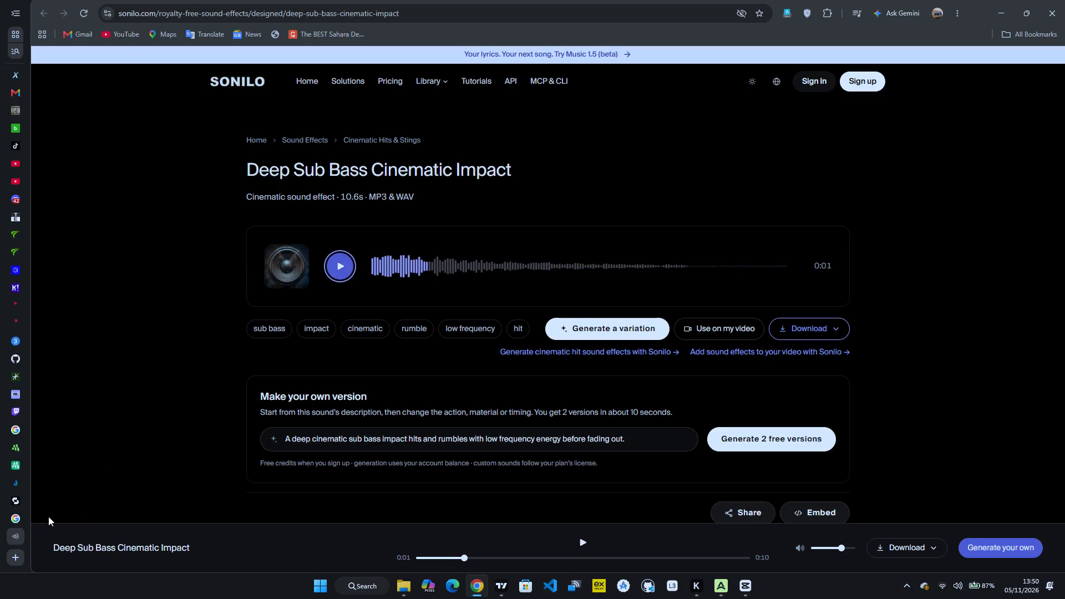
Return to the AI answer, open Sonilo's Sub Bass LFE Boom and listen to its preview several times before closing it.
click(115, 535)
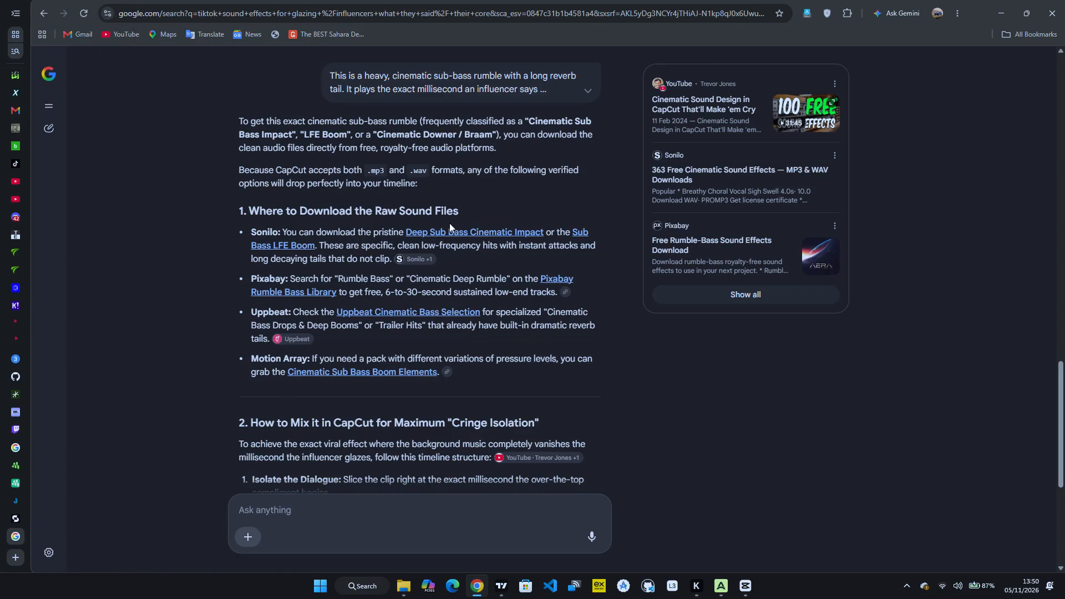
click(298, 245)
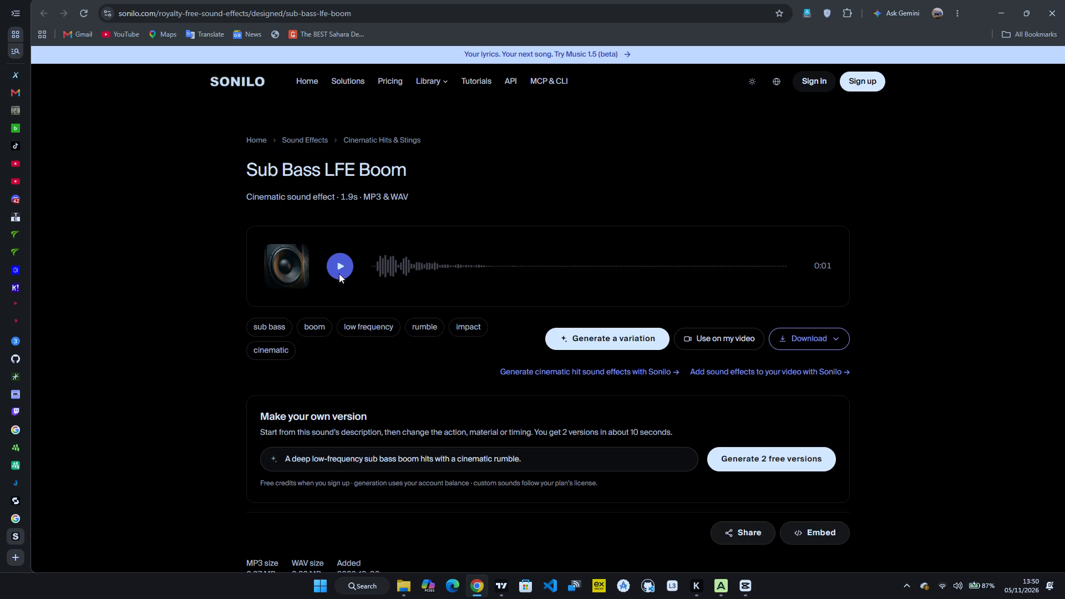
click(339, 267)
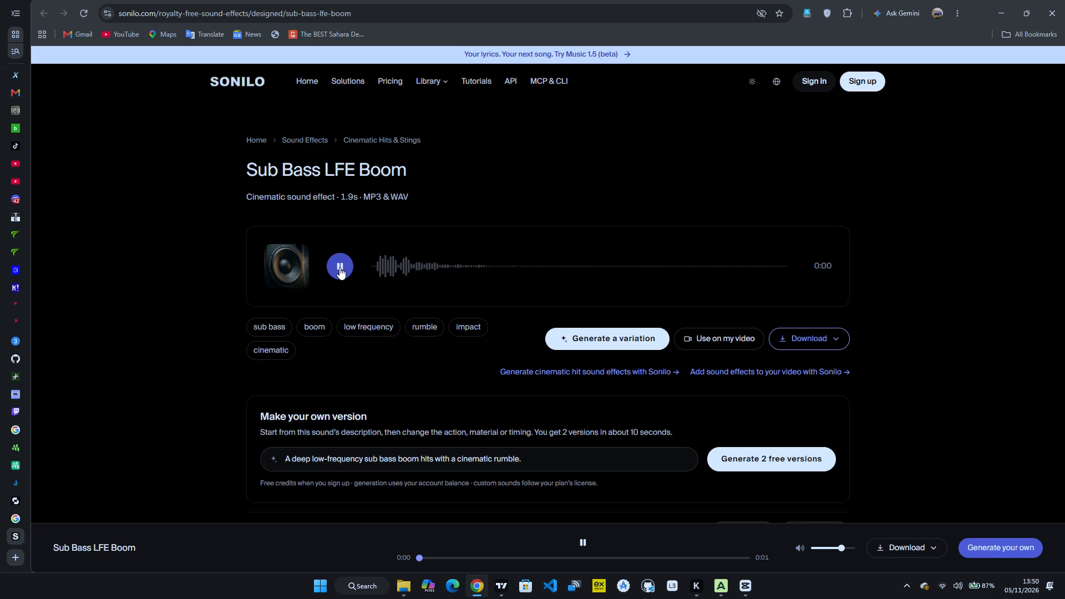
double_click(339, 267)
click(339, 267)
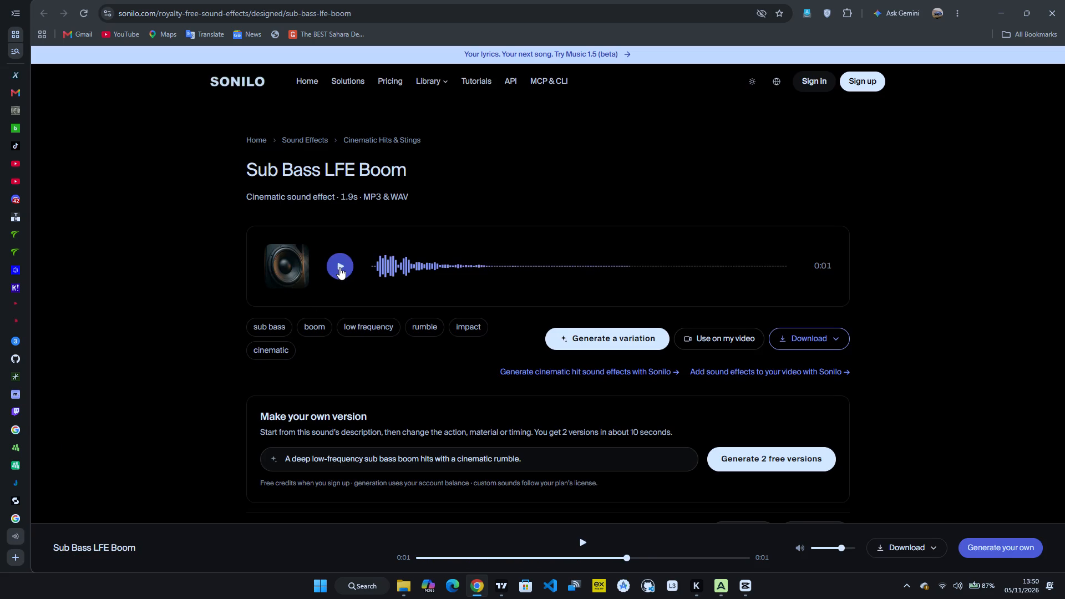
click(339, 267)
click(339, 267)
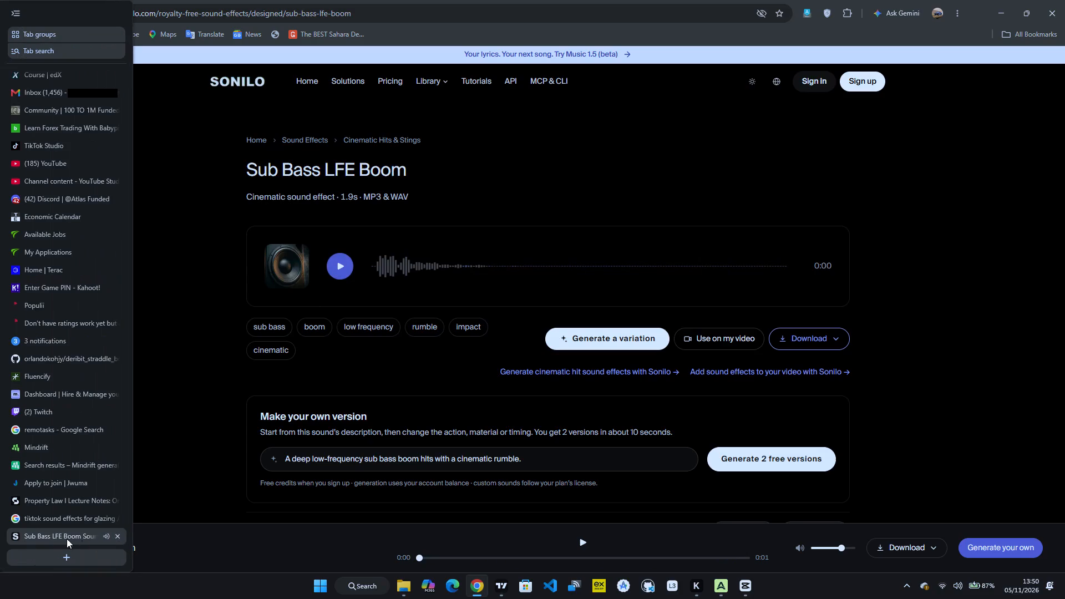
click(115, 535)
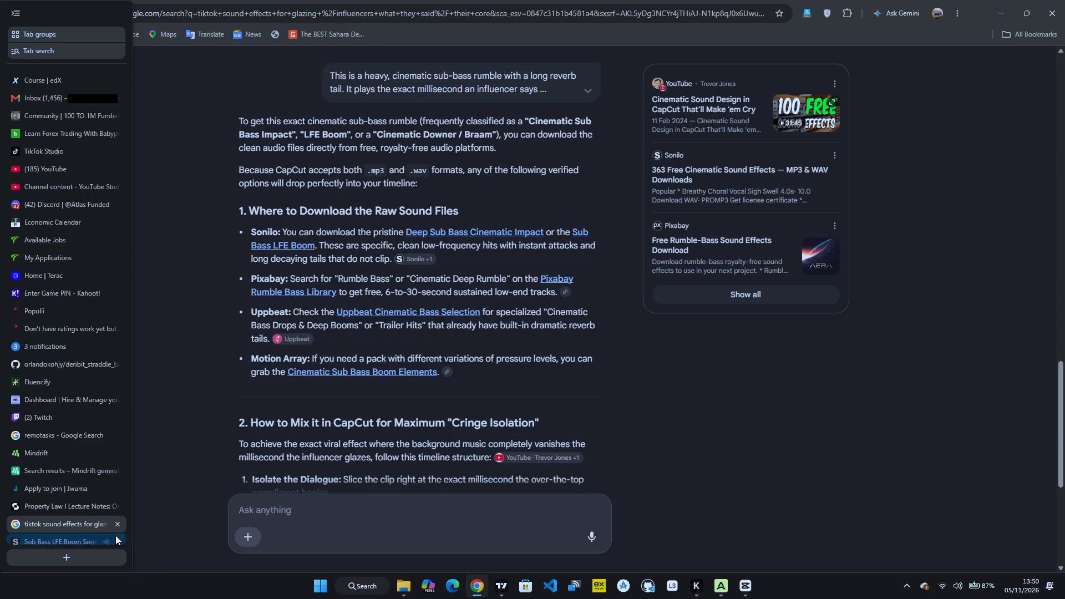
Open the Uppbeat Cinematic Bass Selection from the AI answer and disallow its preference, statistics and marketing cookies.
click(395, 313)
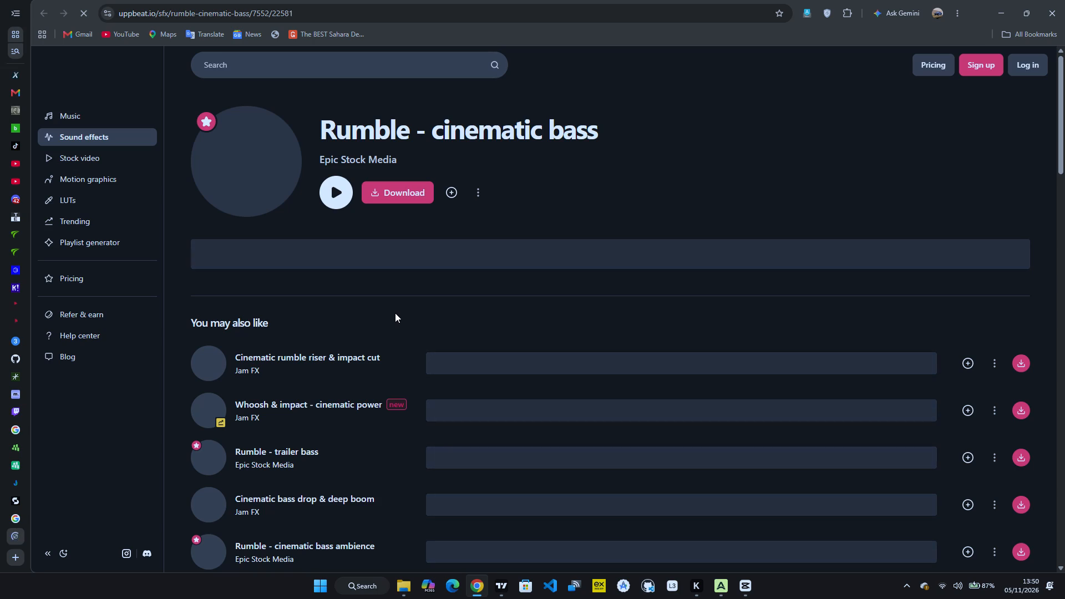
click(343, 201)
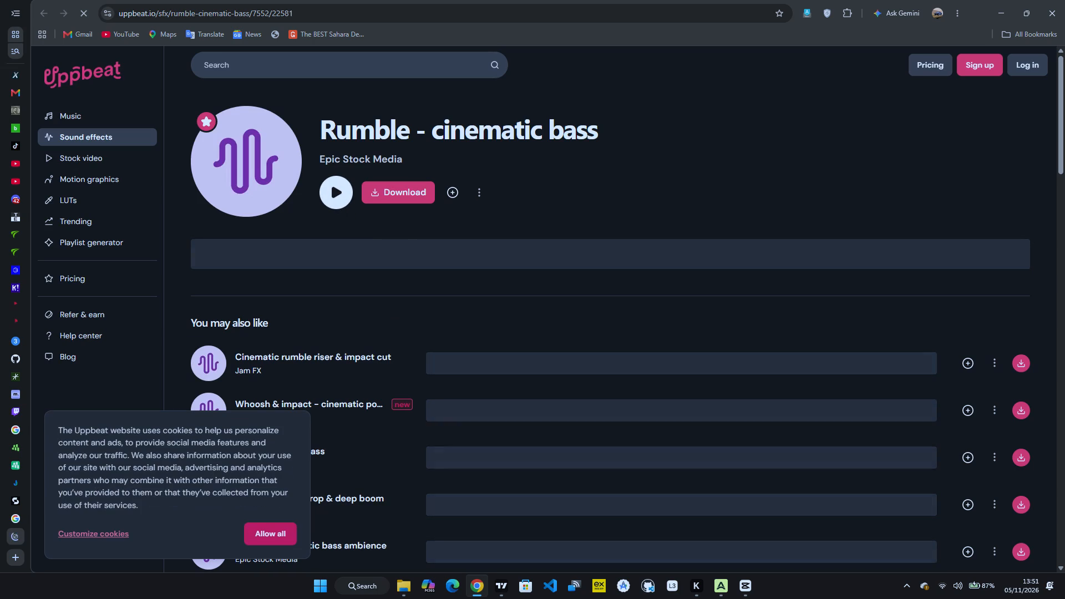
click(97, 534)
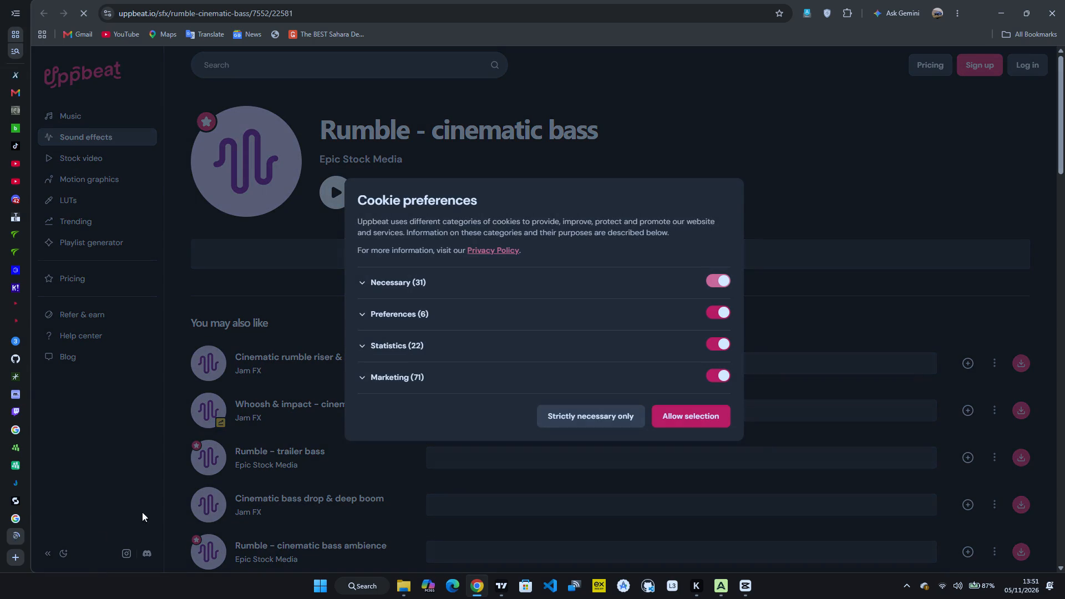
click(724, 312)
click(717, 342)
click(716, 373)
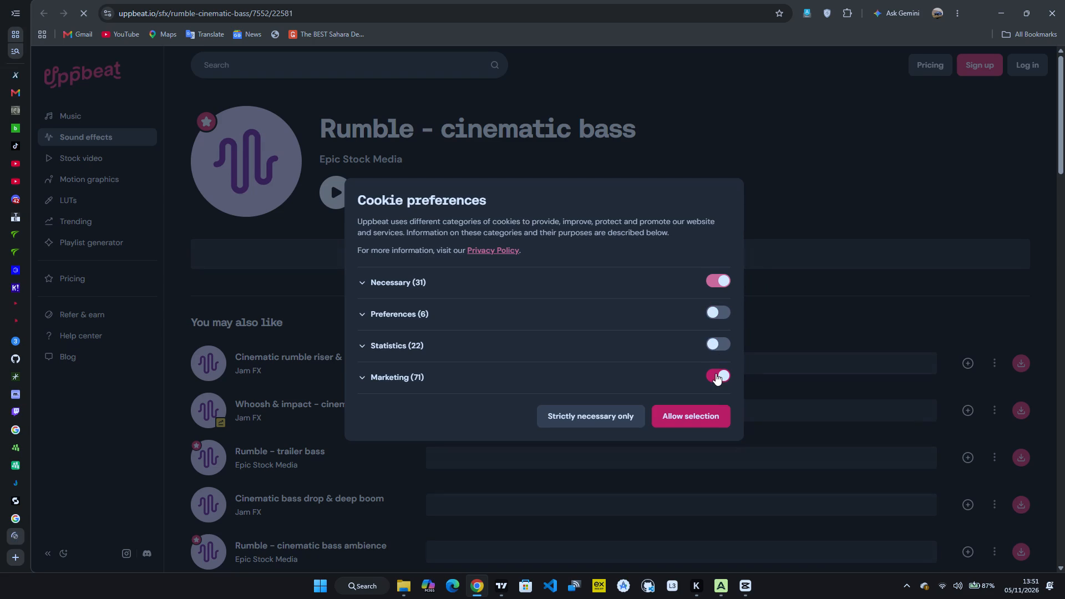
click(692, 426)
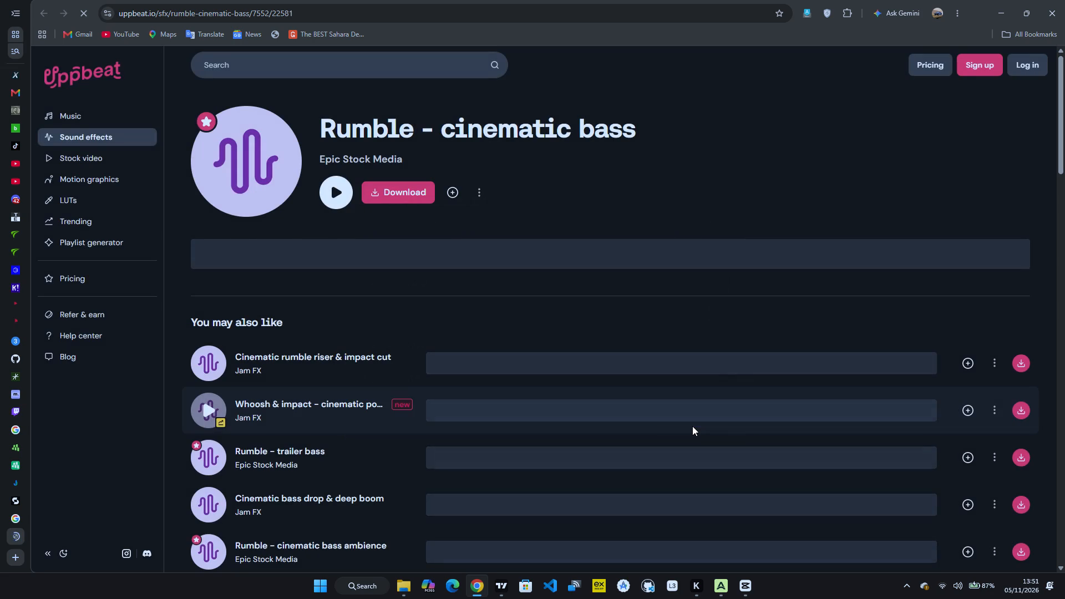
Listen to Uppbeat's "Rumble - cinematic bass" preview, dismiss the Instagram giveaway offer, and try to download the sound.
click(341, 206)
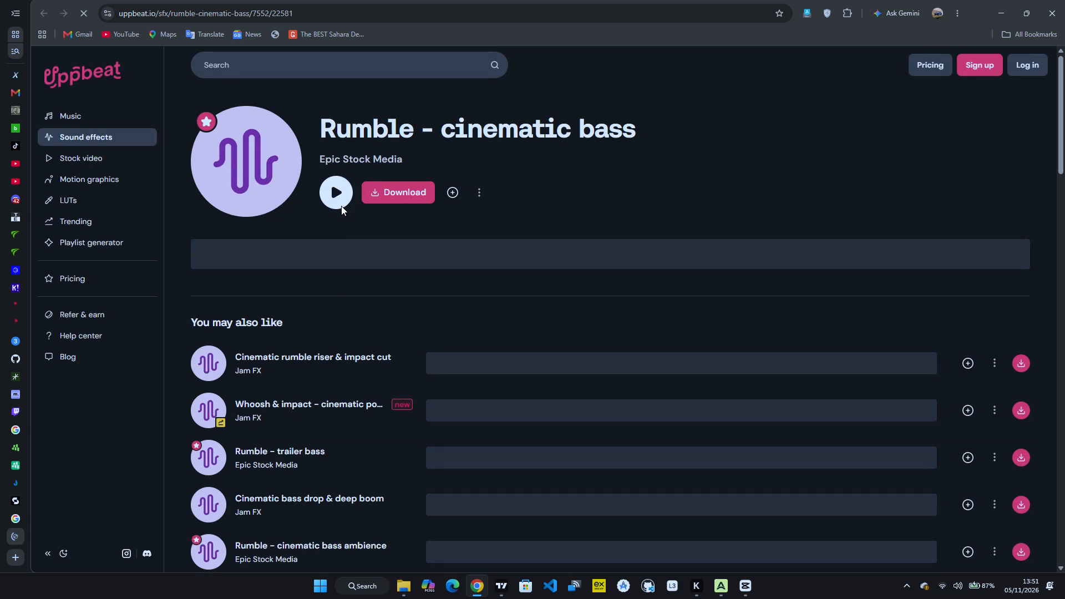
click(336, 198)
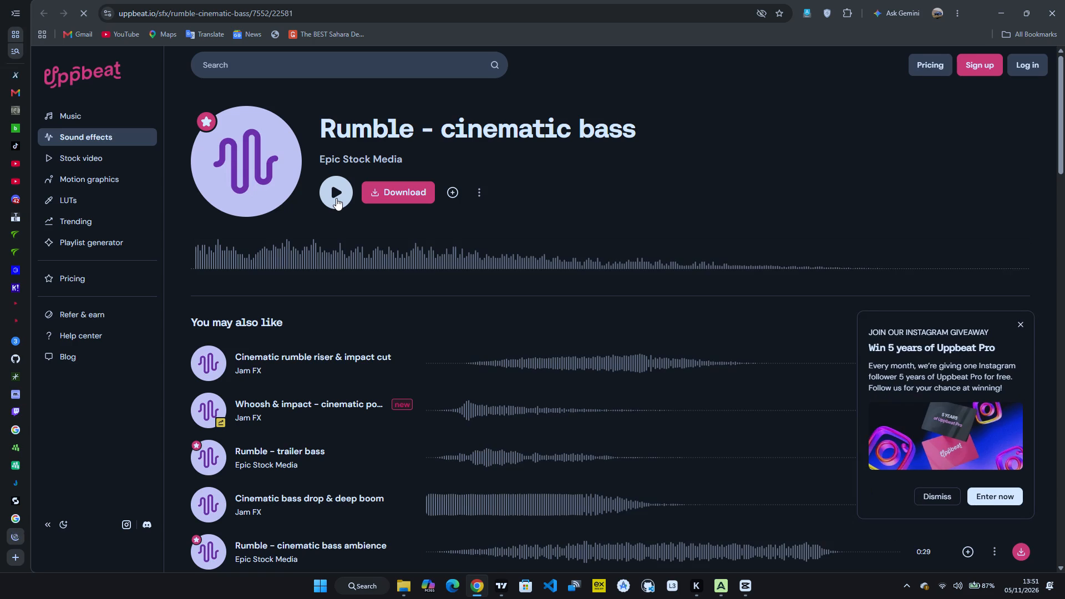
click(336, 198)
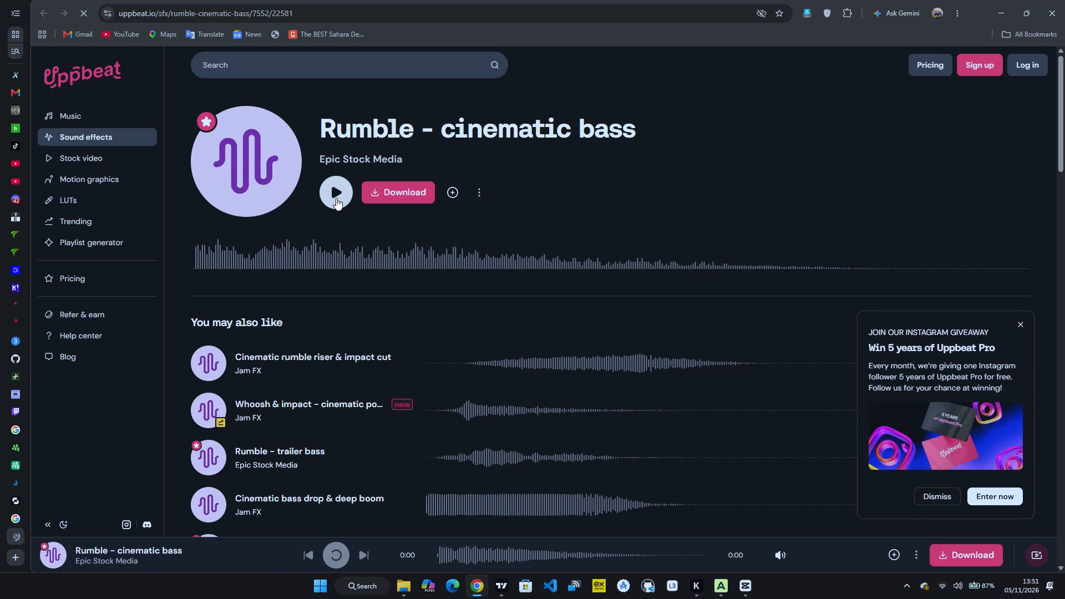
click(920, 496)
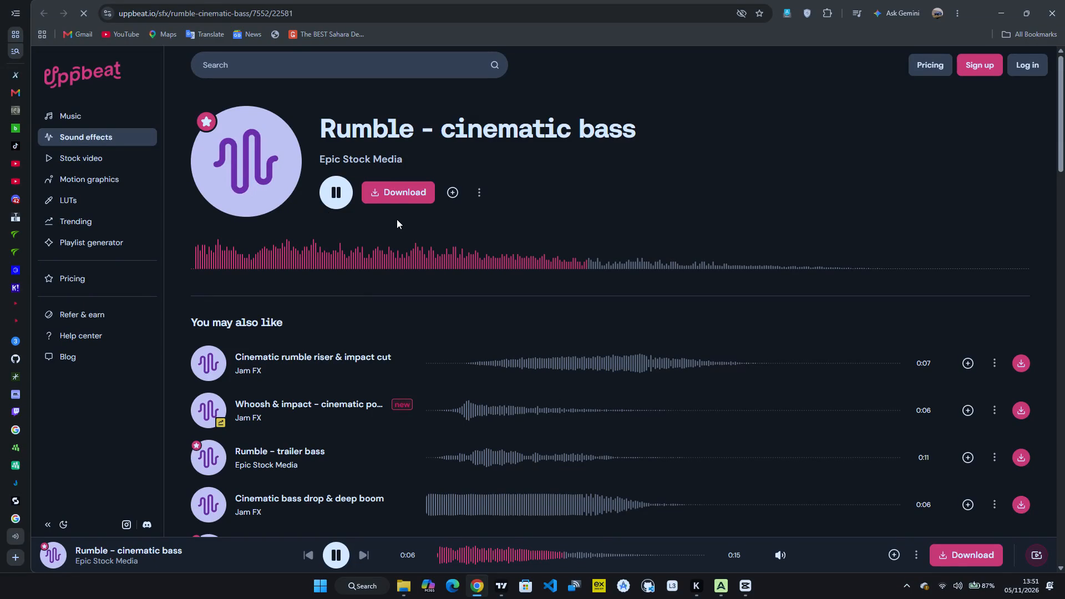
click(400, 195)
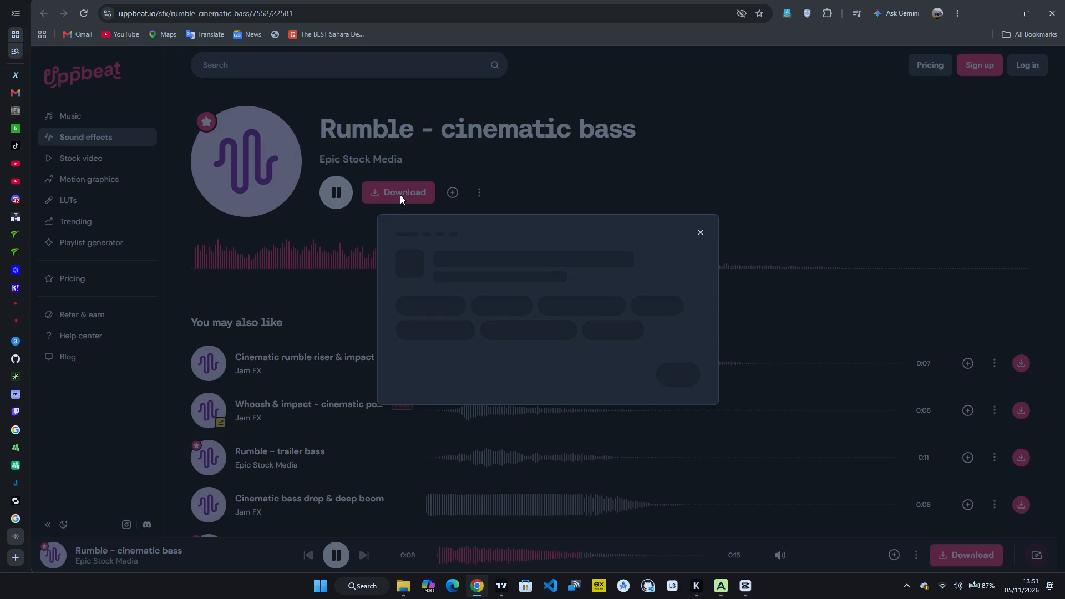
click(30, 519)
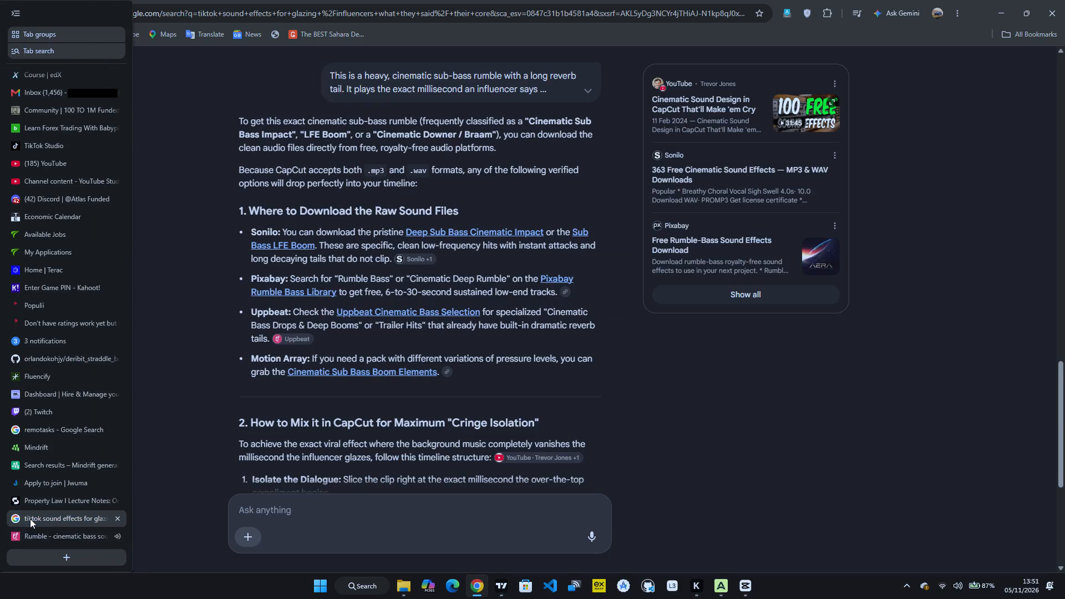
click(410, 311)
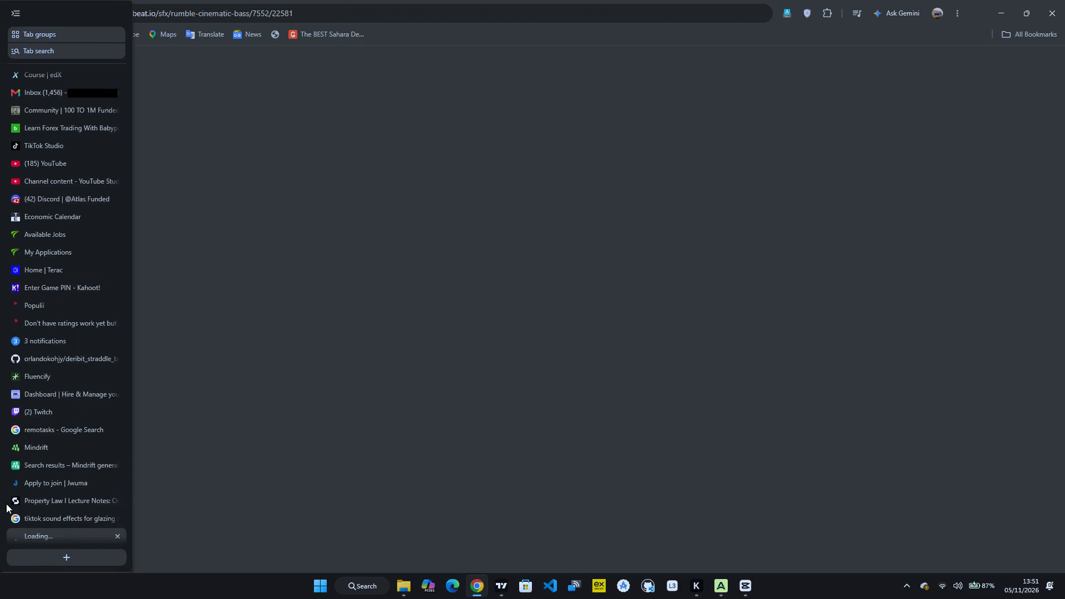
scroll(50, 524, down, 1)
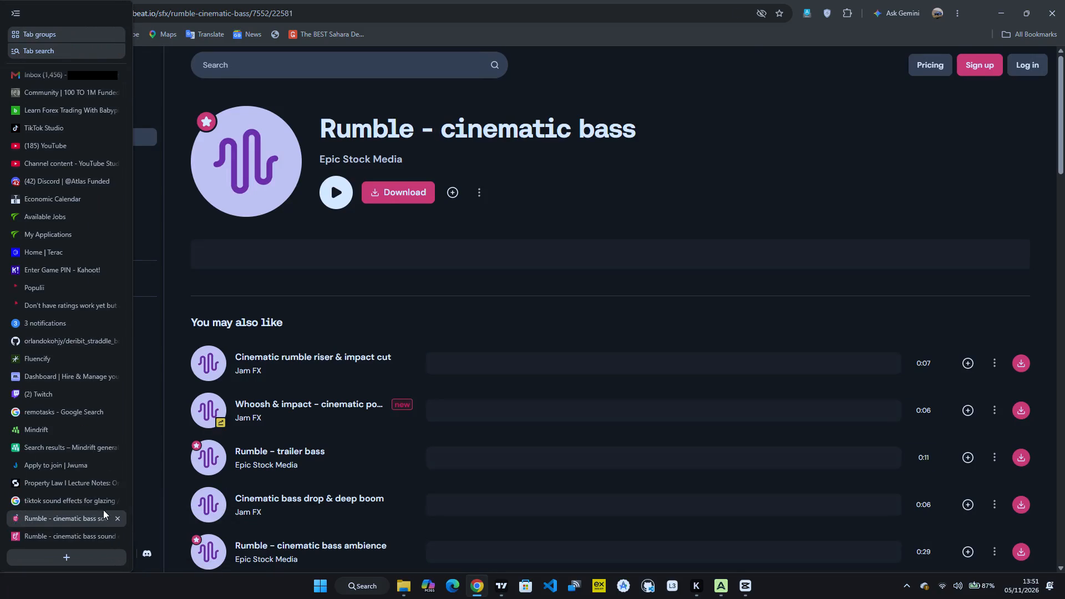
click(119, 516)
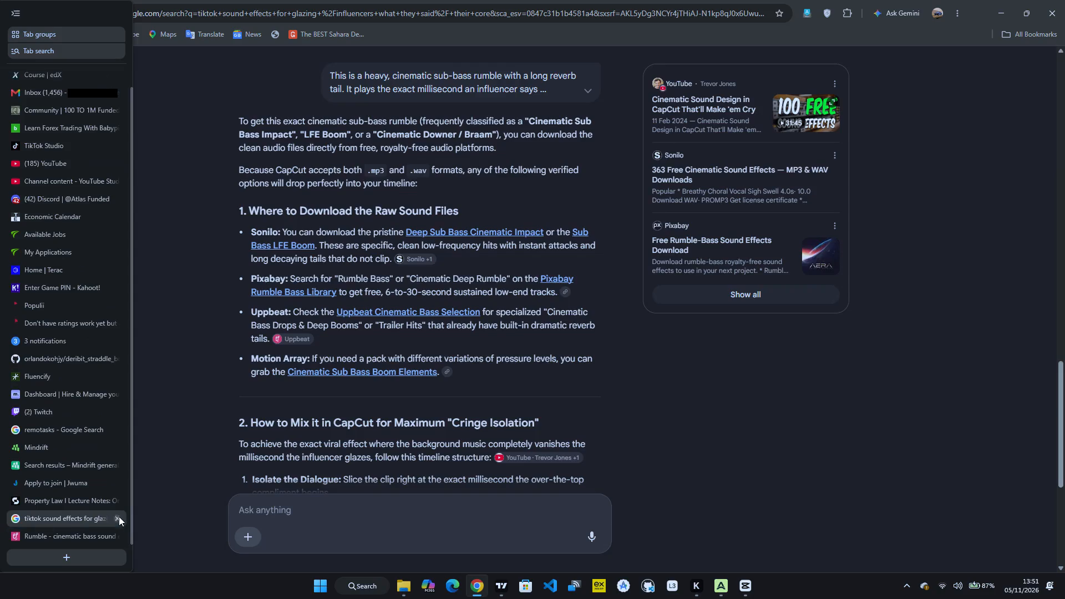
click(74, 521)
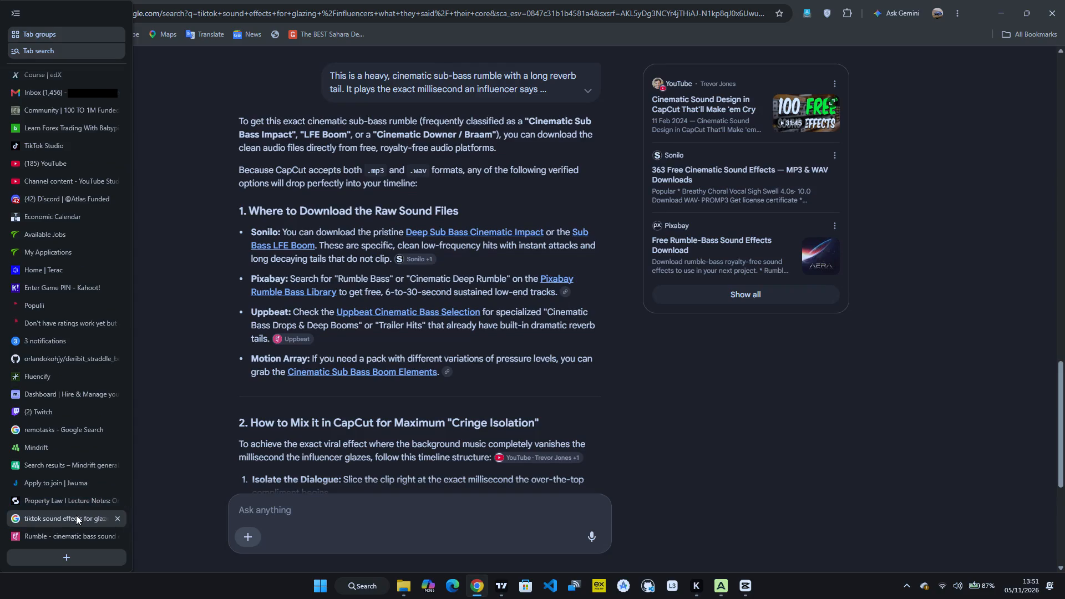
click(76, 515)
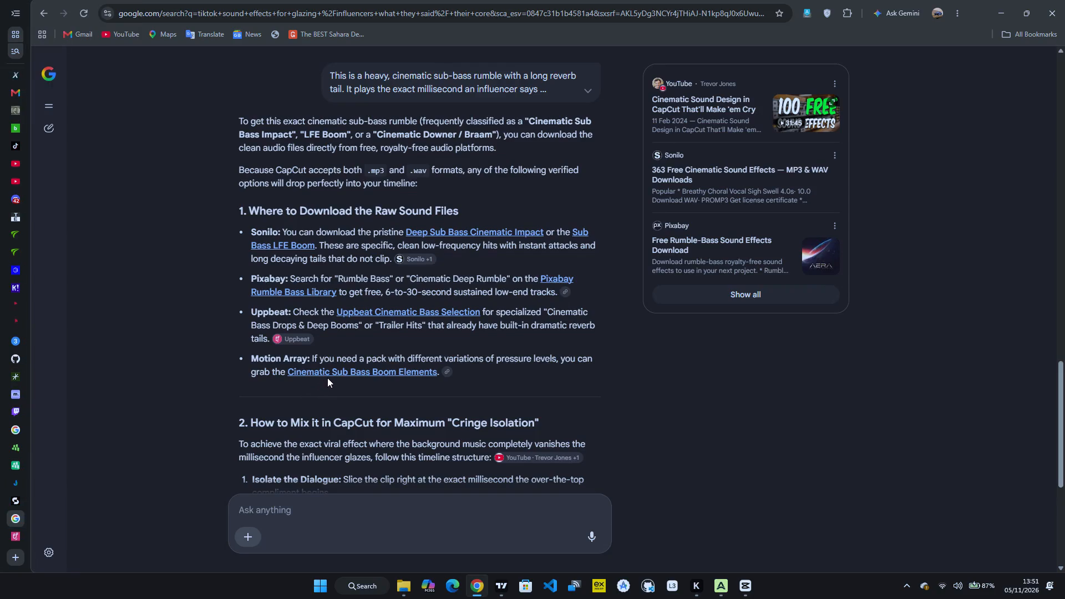
Open Motion Array's Cinematic Sub Bass Boom from the AI answer, listen to its preview and close the page.
click(347, 368)
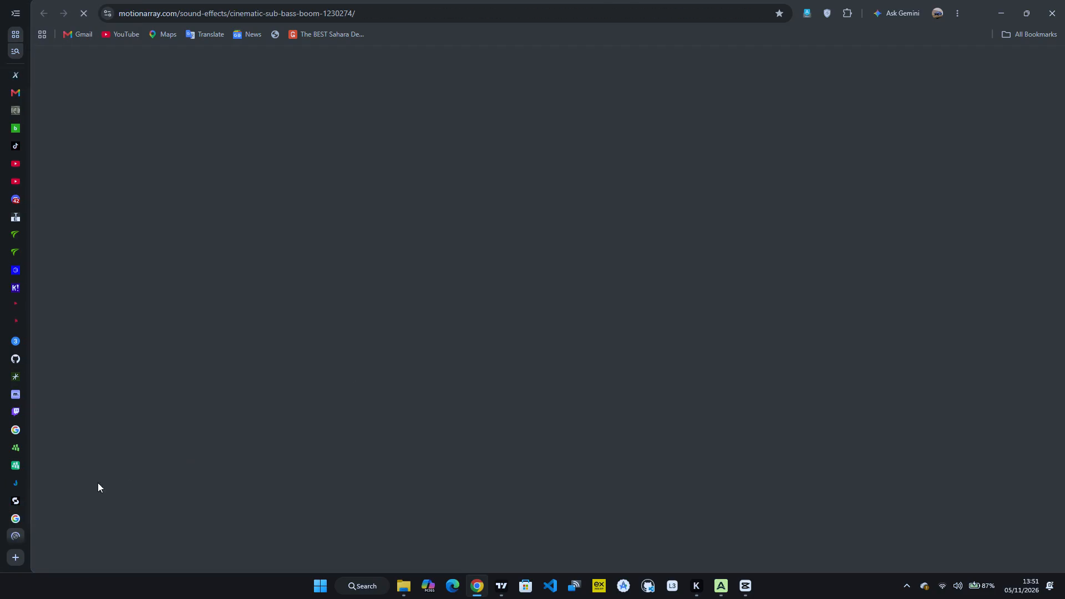
scroll(7, 522, down, 1)
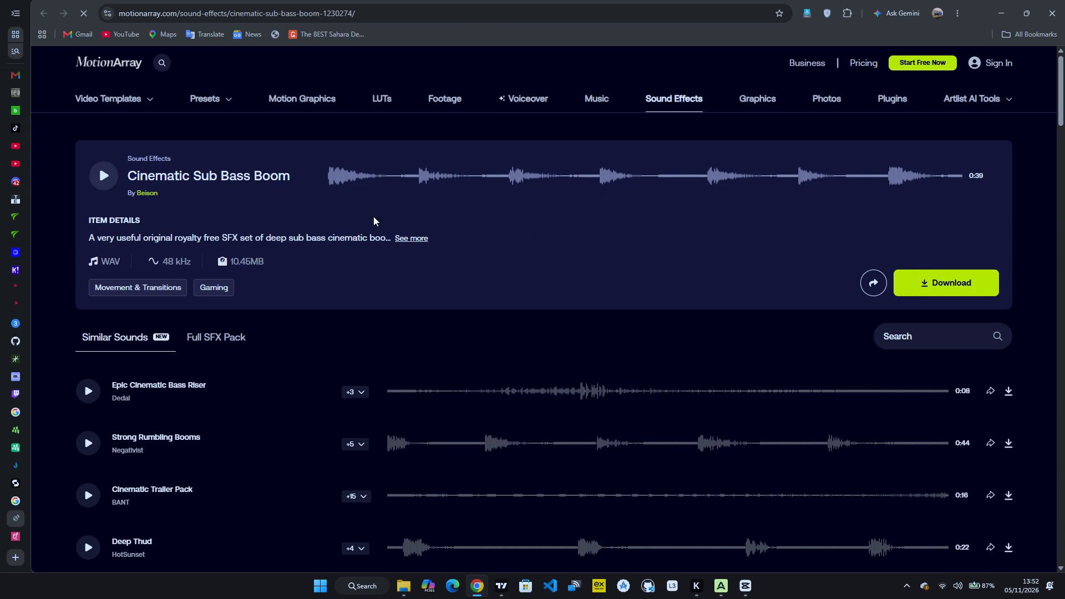
click(95, 172)
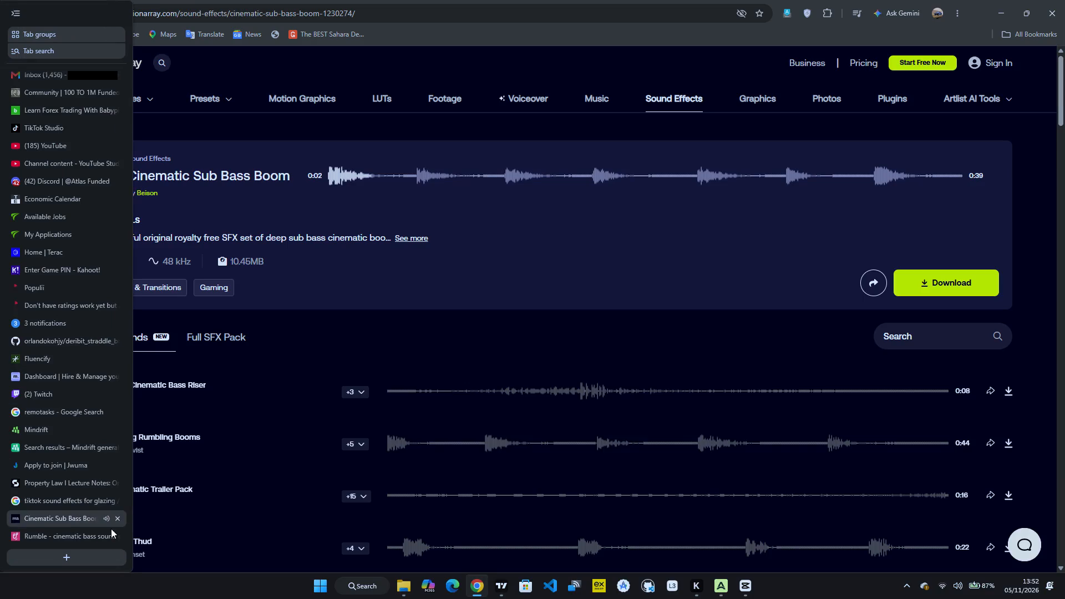
click(119, 517)
click(77, 521)
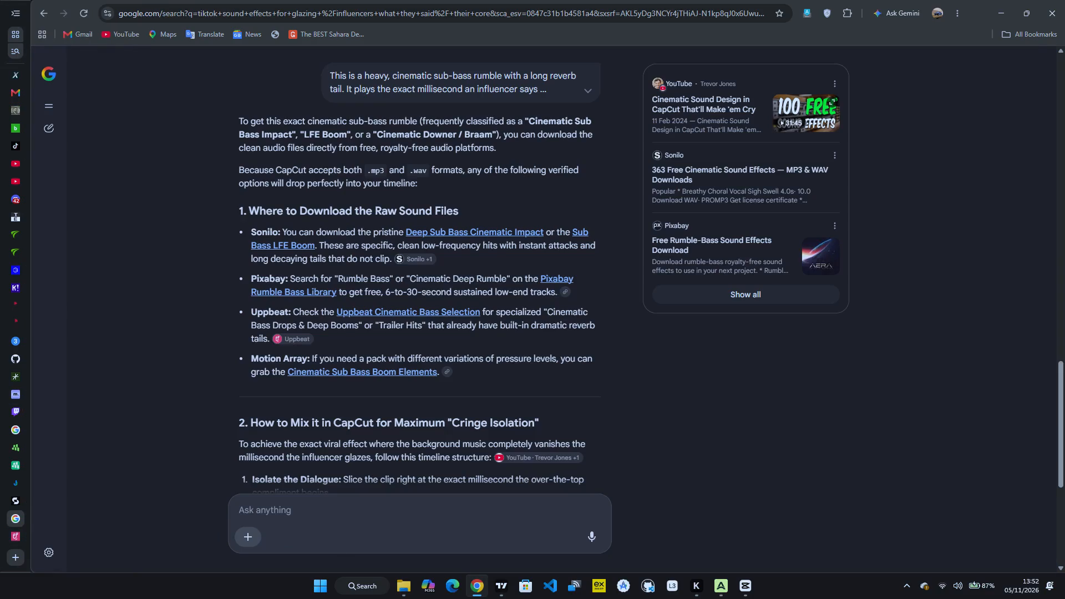
Submit the follow-up "the sound is like one to 2 seconds" to narrow the AI's sound suggestions.
click(326, 506)
text(the sound is)
key(space)
text(like)
key(space)
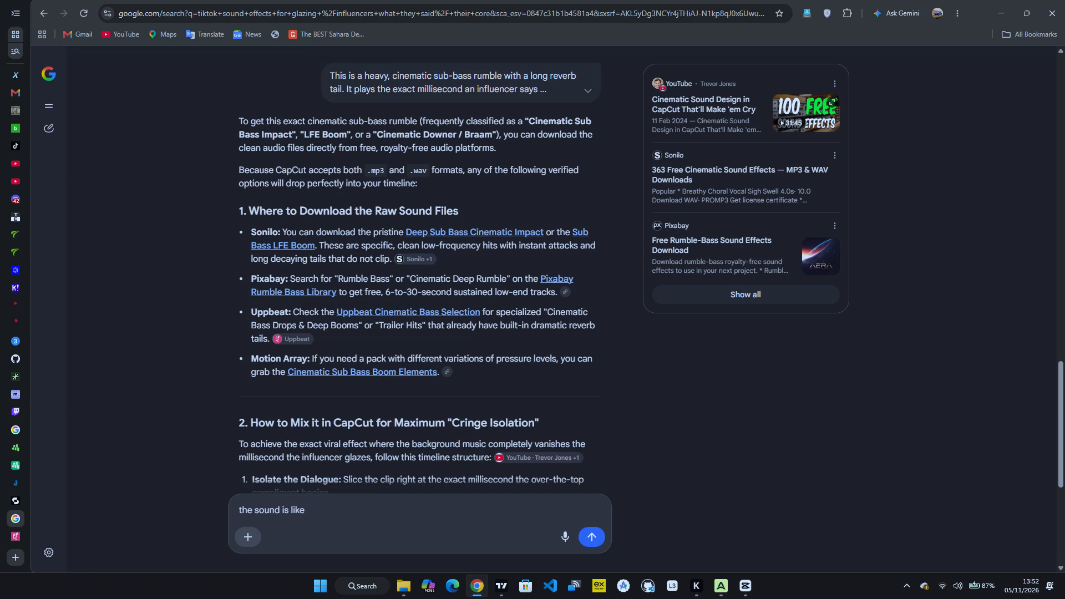
text(one)
key(space)
text(to 2 se)
text(conds)
key(Return)
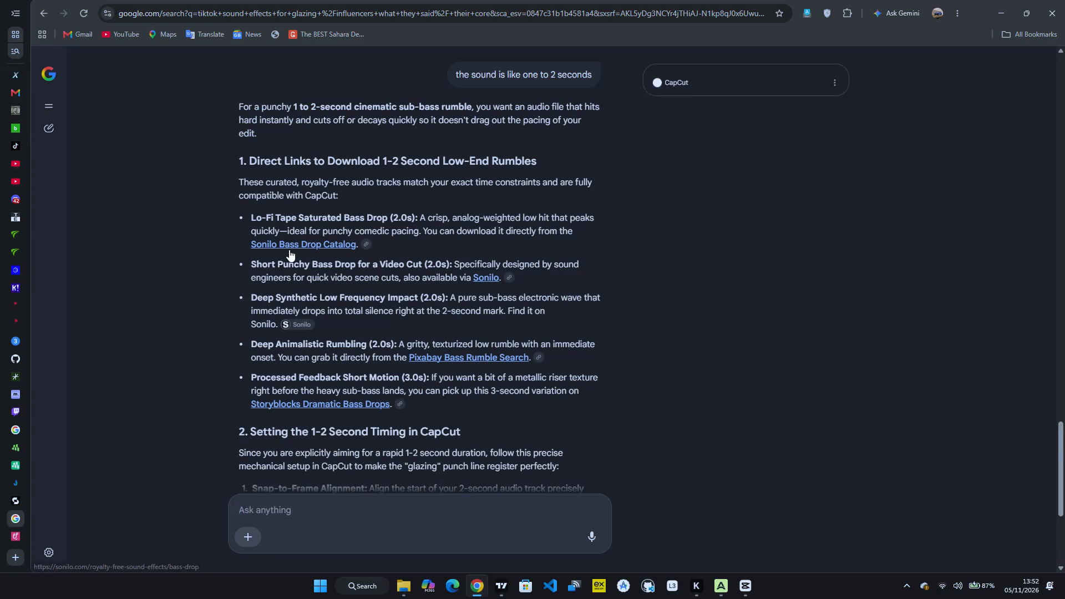
Open the Sonilo Bass Drop Catalog from the AI answer and close the leftover Uppbeat "Rumble - cinematic bass" page.
click(295, 245)
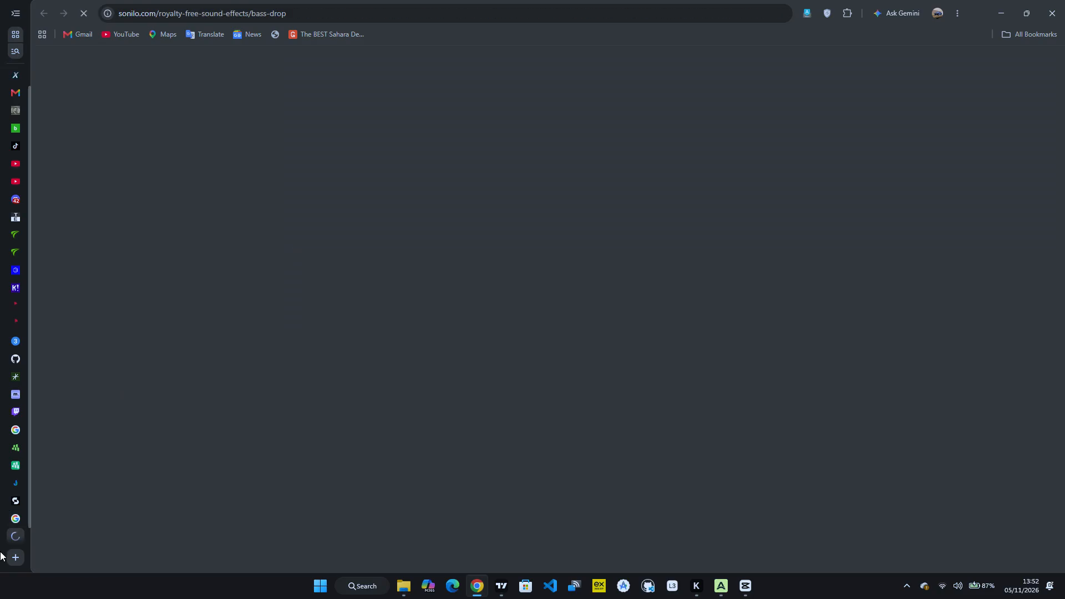
scroll(50, 486, down, 1)
click(71, 535)
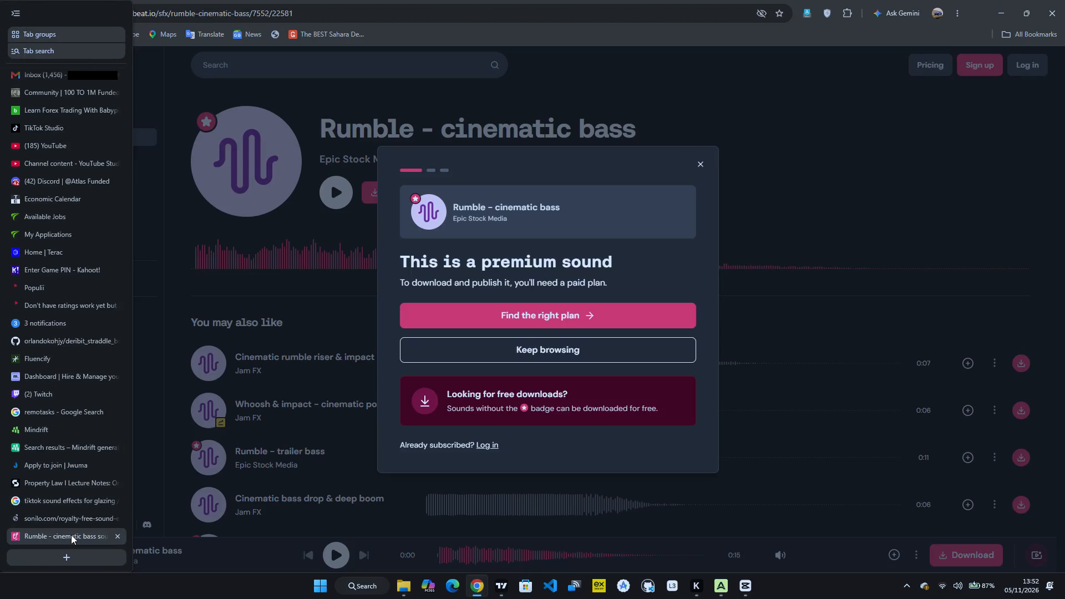
click(695, 166)
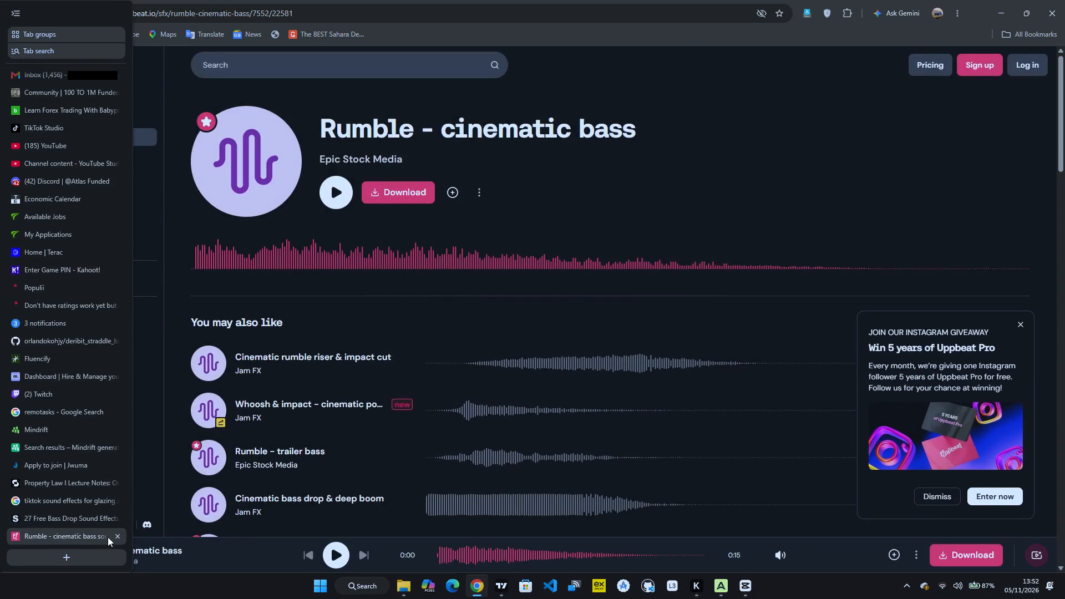
click(116, 535)
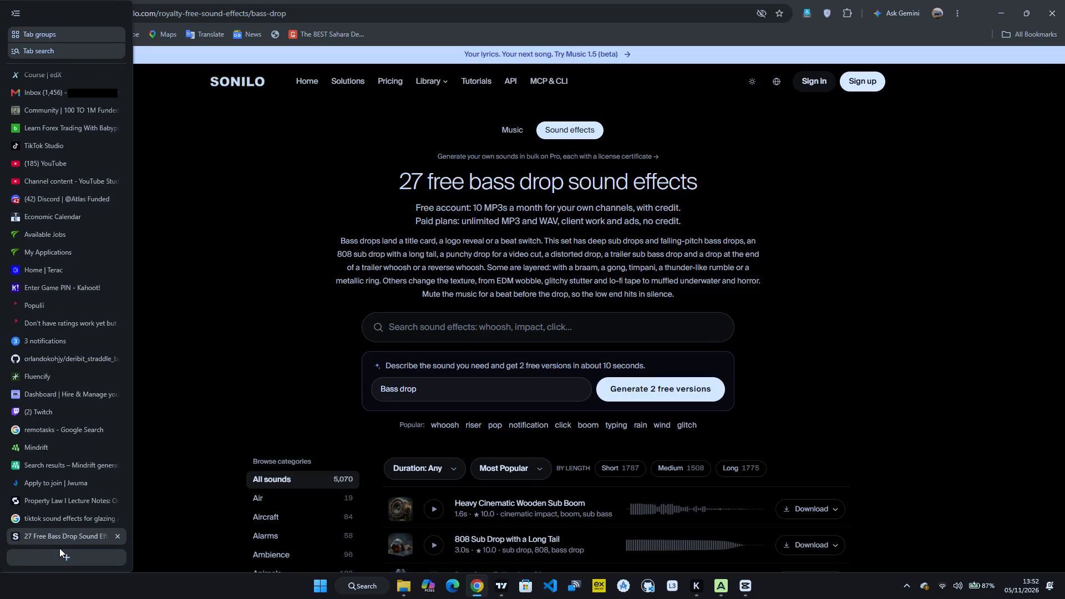
Listen to Sonilo's Heavy Cinematic Wooden Sub Boom, 808 Sub Drop with a Long Tail, and Bass Drop Falling into Silence previews.
scroll(329, 433, down, 1)
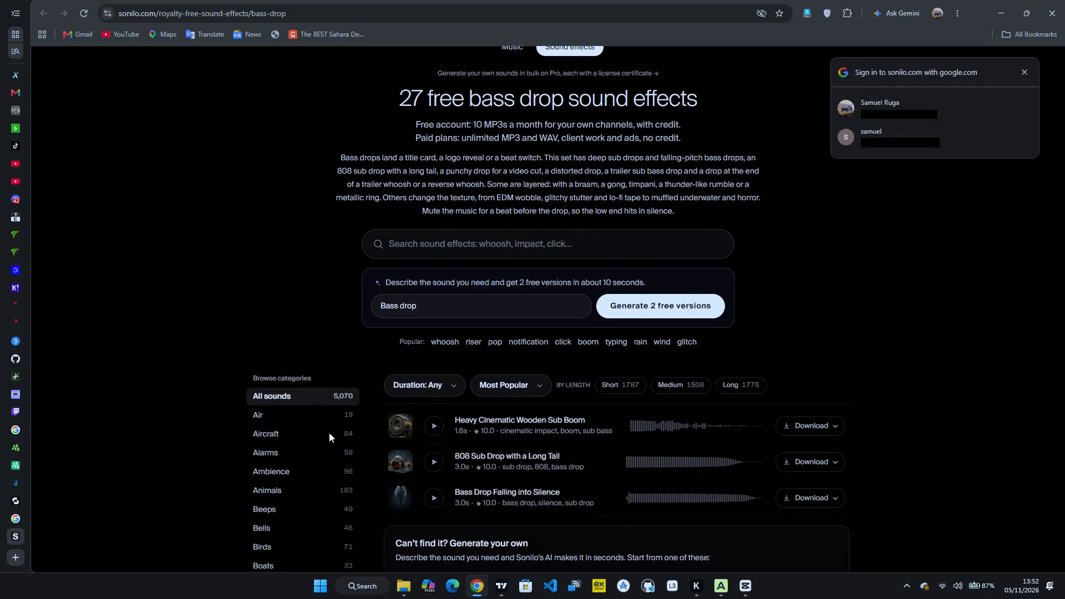
scroll(329, 433, down, 1)
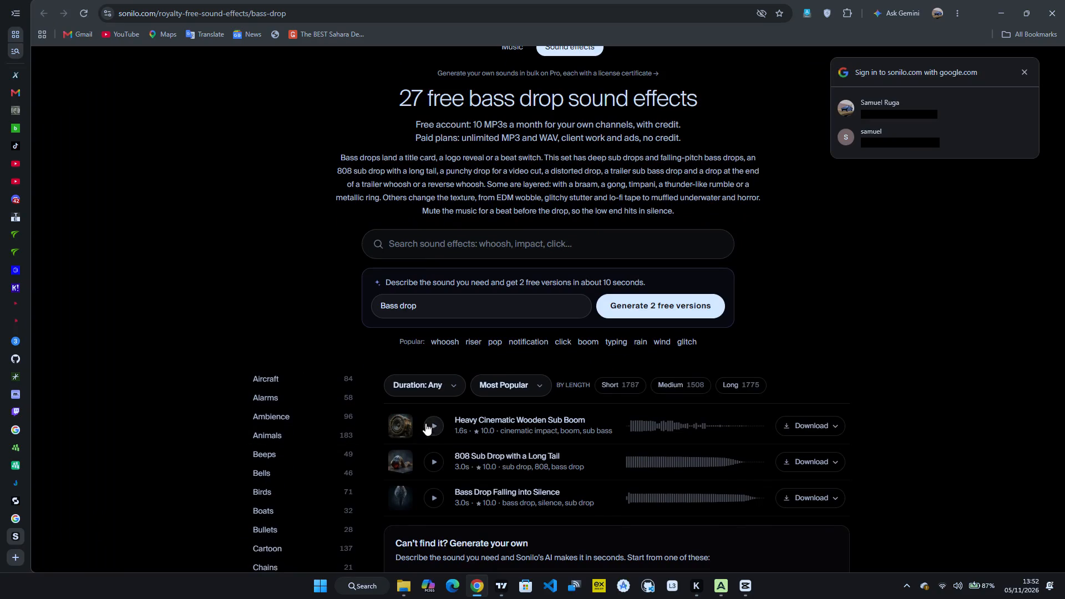
click(433, 421)
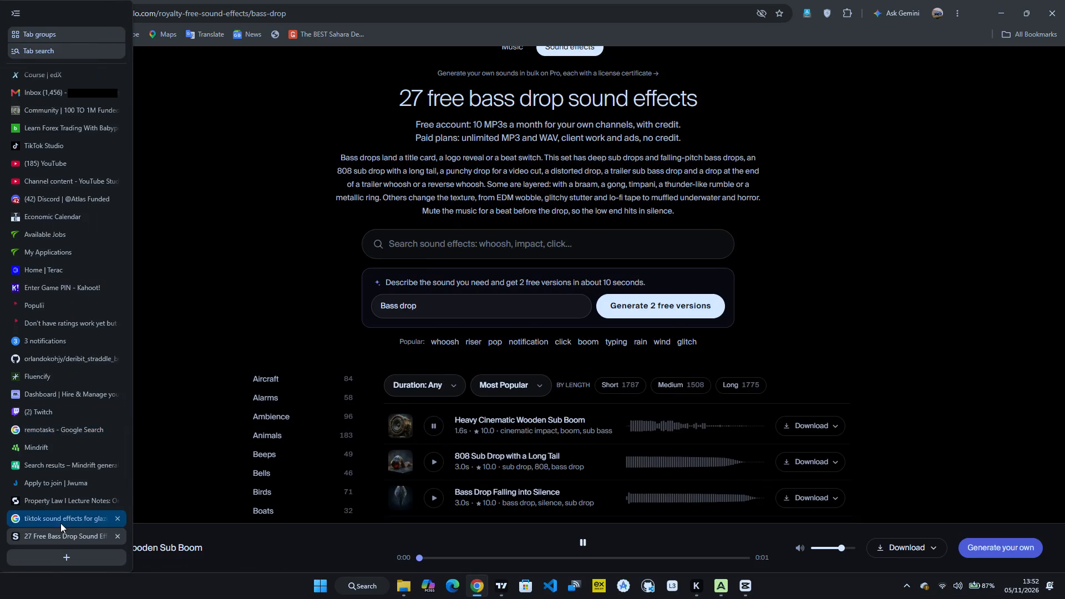
click(60, 523)
scroll(386, 409, down, 1)
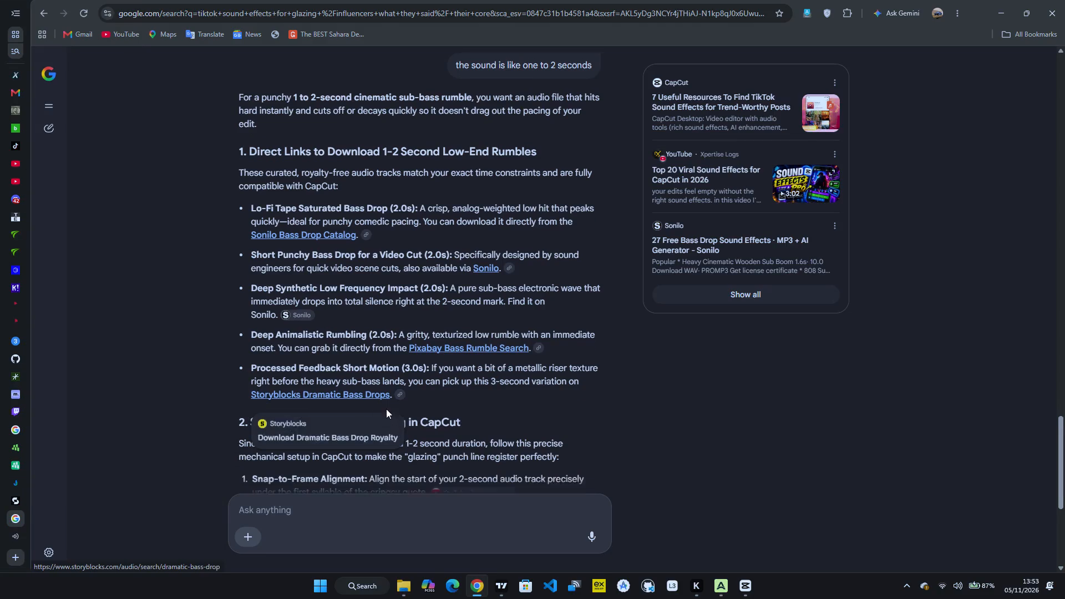
scroll(386, 409, down, 1)
click(16, 531)
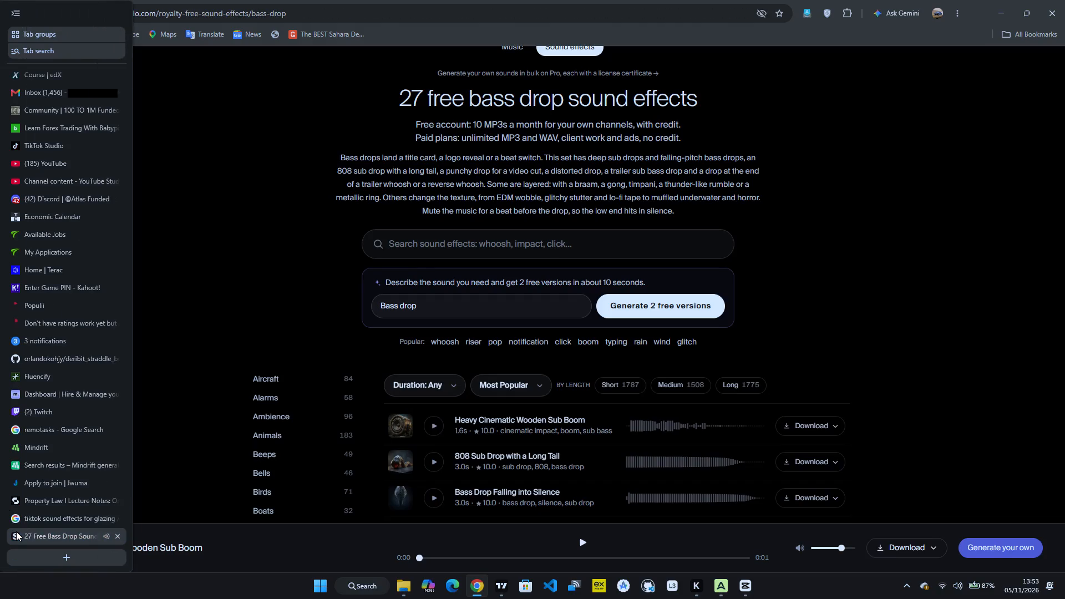
click(447, 424)
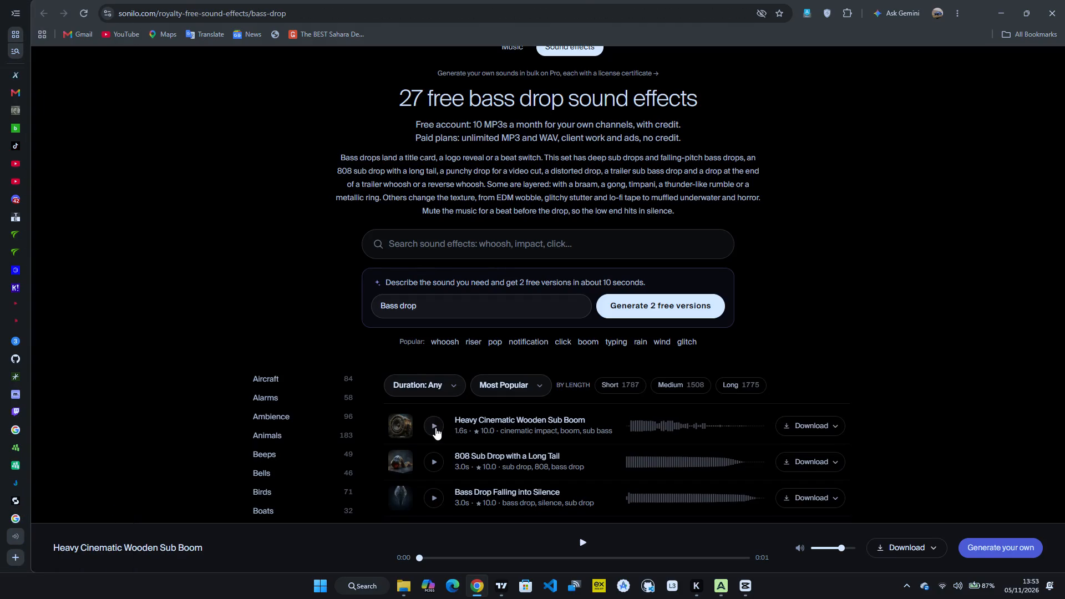
click(435, 428)
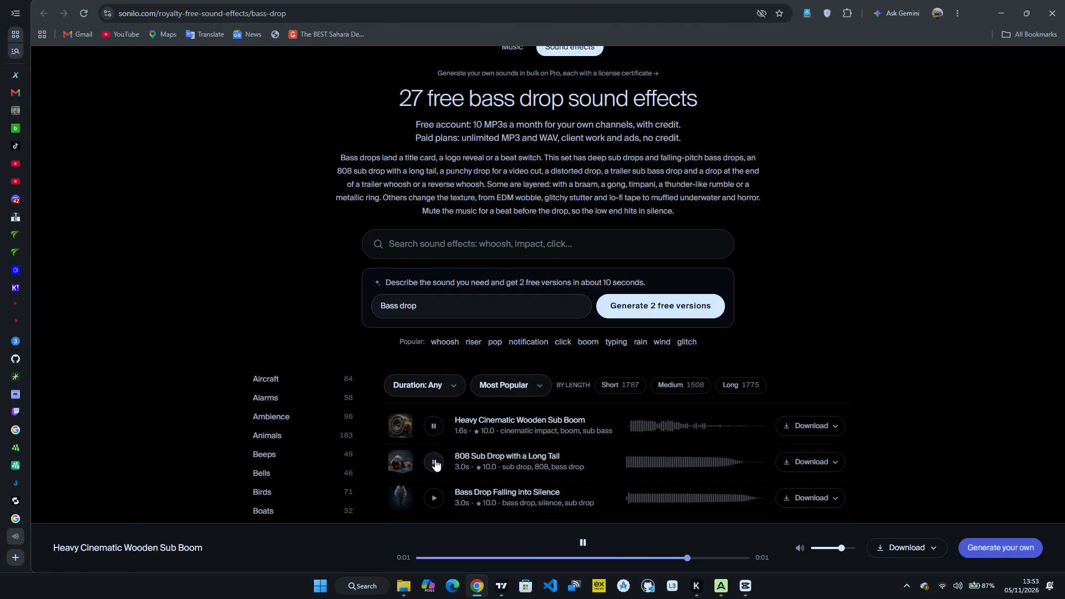
click(435, 459)
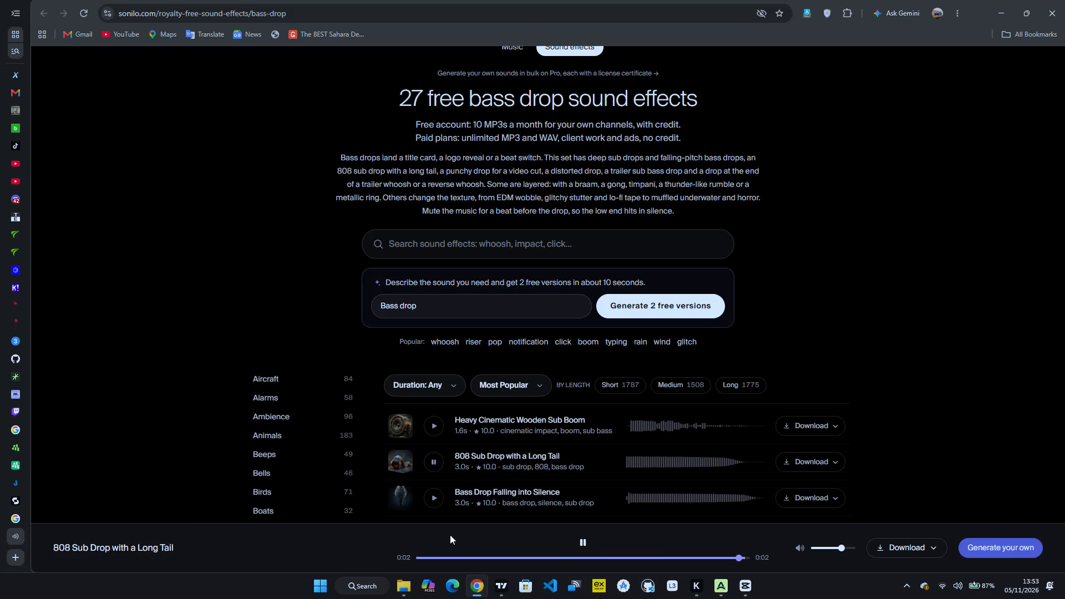
click(435, 498)
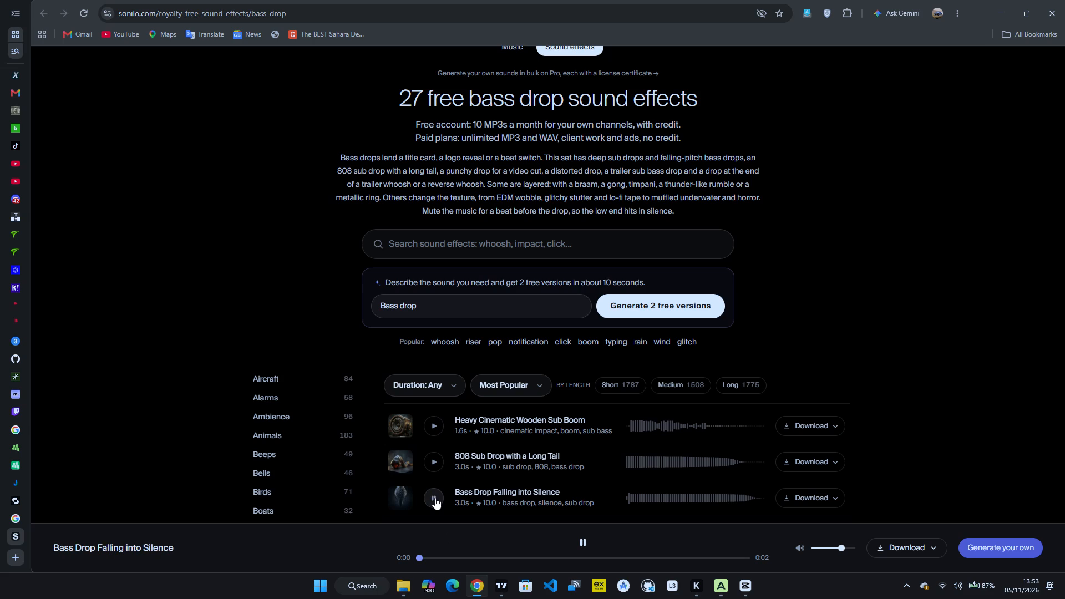
click(442, 428)
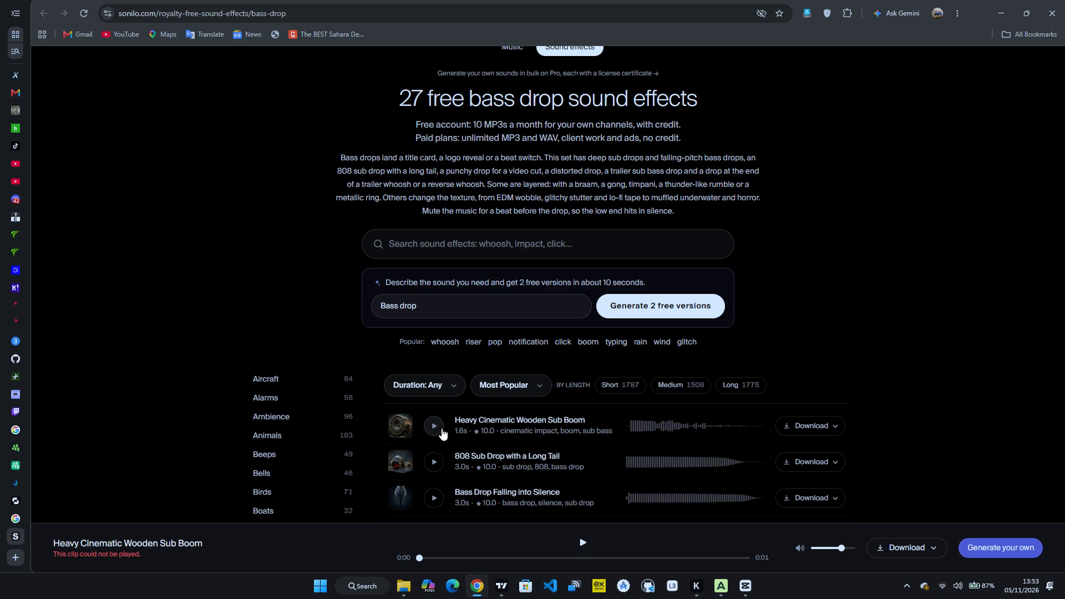
click(442, 428)
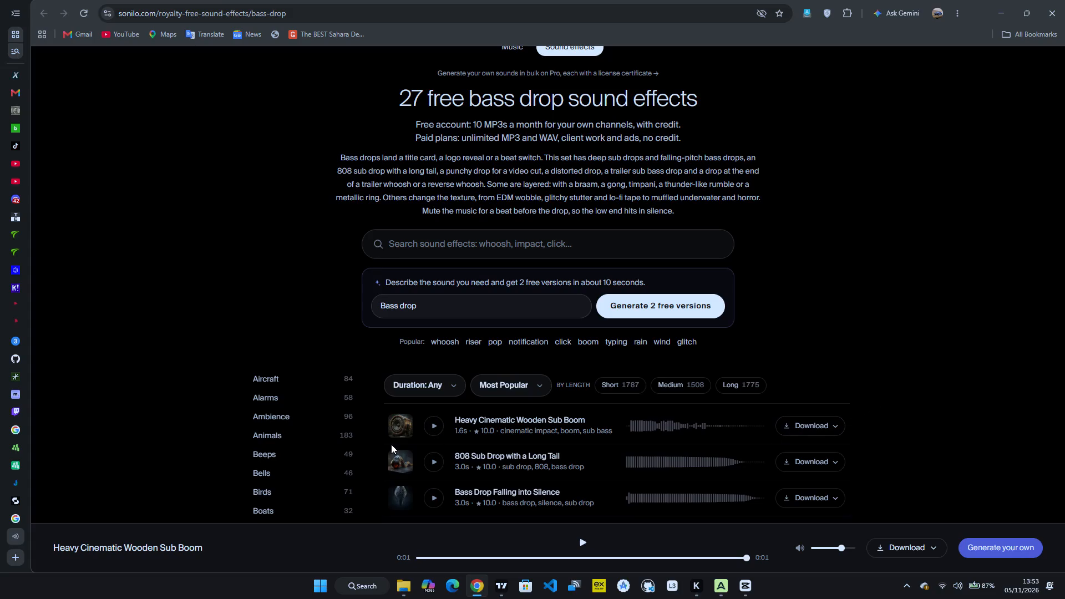
Return to the AI answer, allow microphone access this time, submit the spoken follow-up "It's Like These", and try a second voice recording.
click(14, 514)
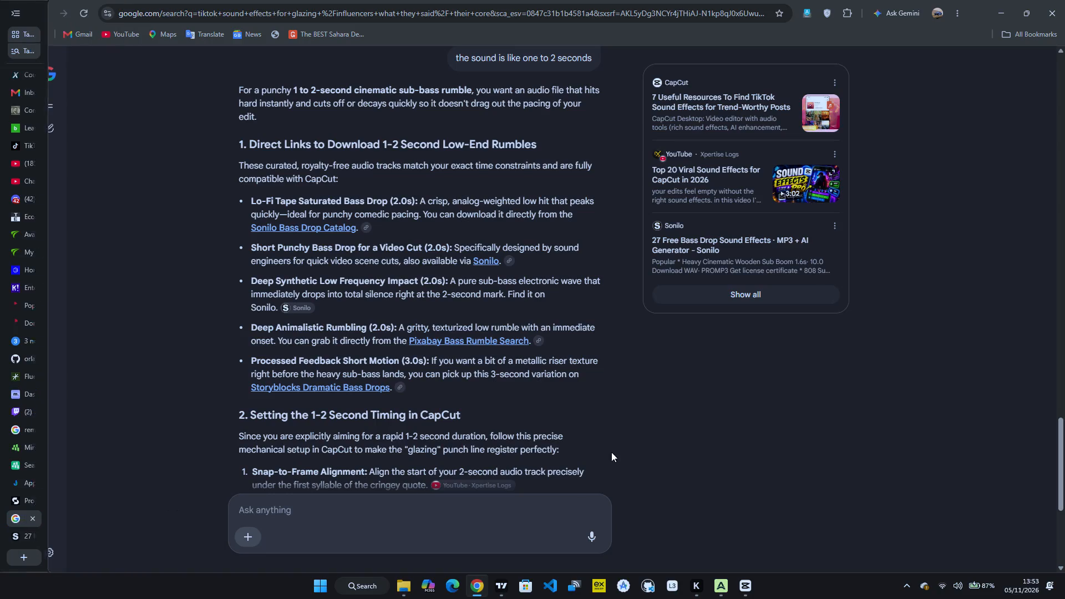
click(599, 524)
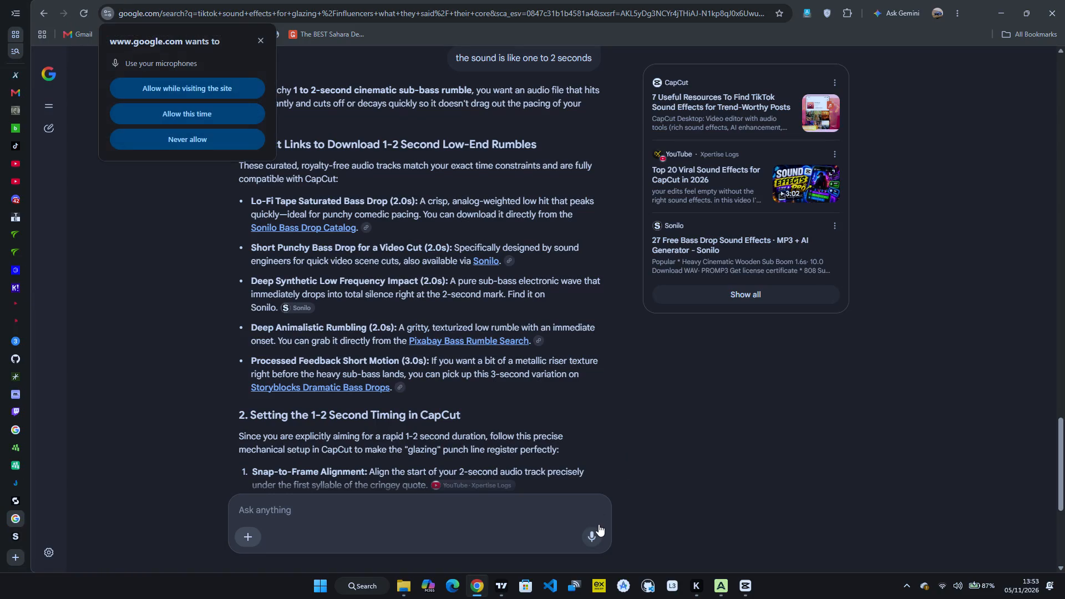
click(205, 107)
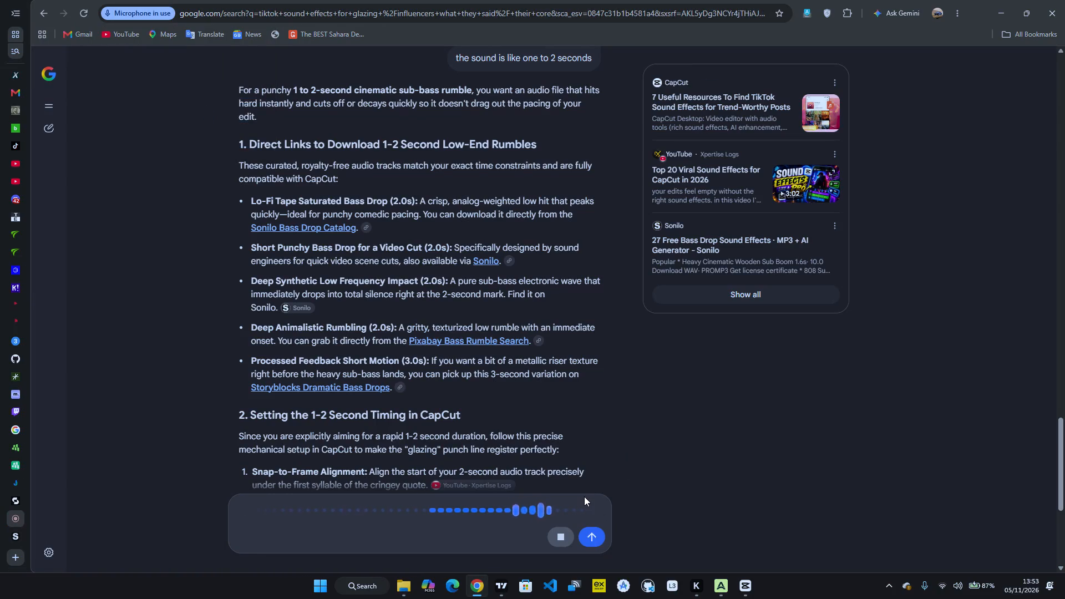
click(594, 539)
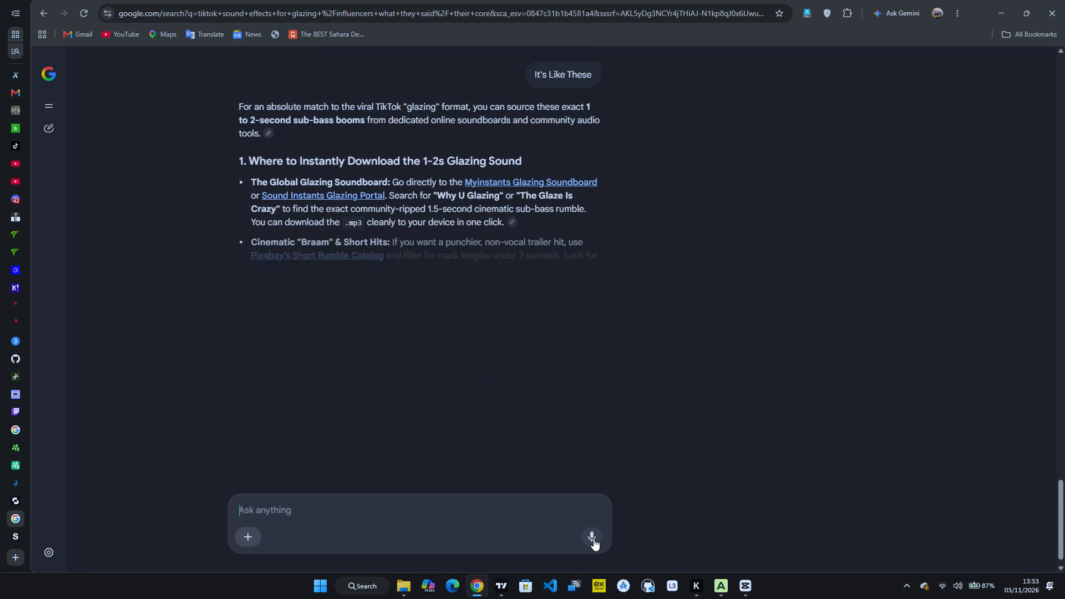
click(594, 539)
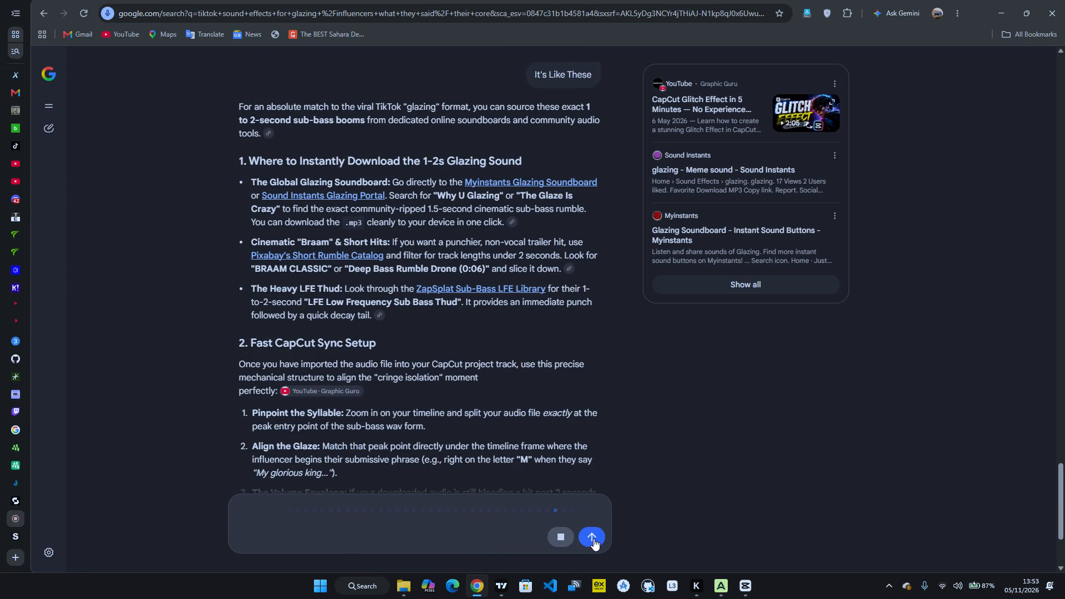
click(594, 539)
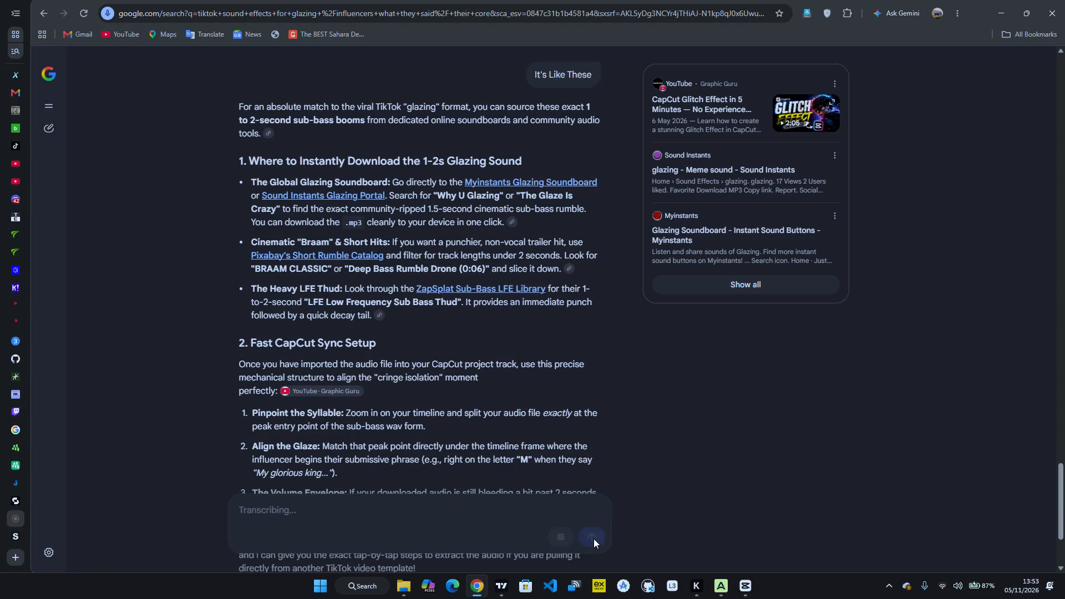
Open the Myinstants Glazing Soundboard from the AI's new list of download sources.
scroll(574, 432, down, 2)
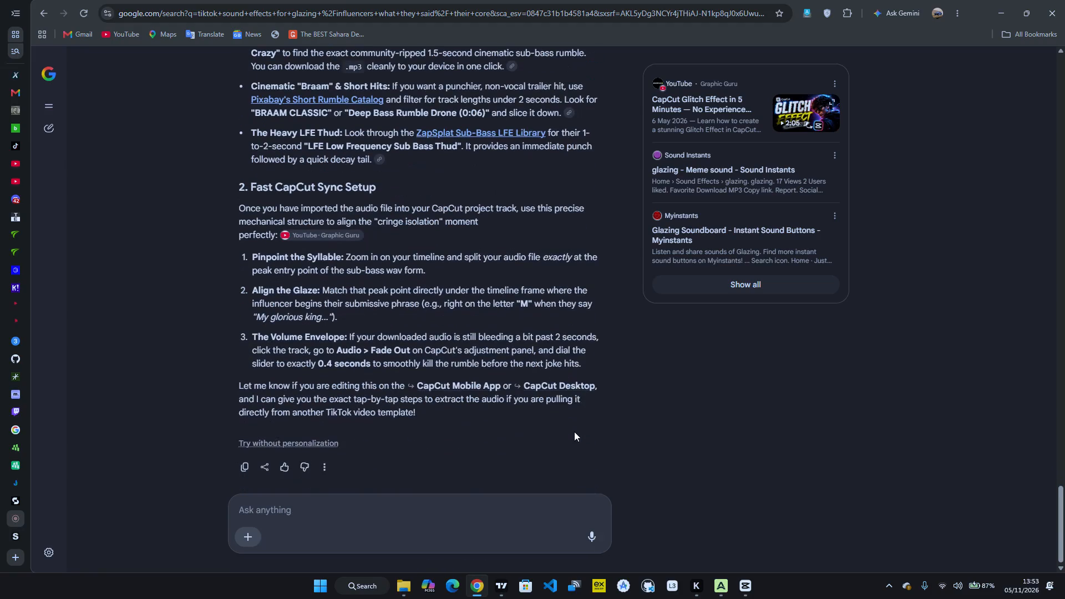
scroll(574, 432, down, 1)
scroll(574, 432, up, 3)
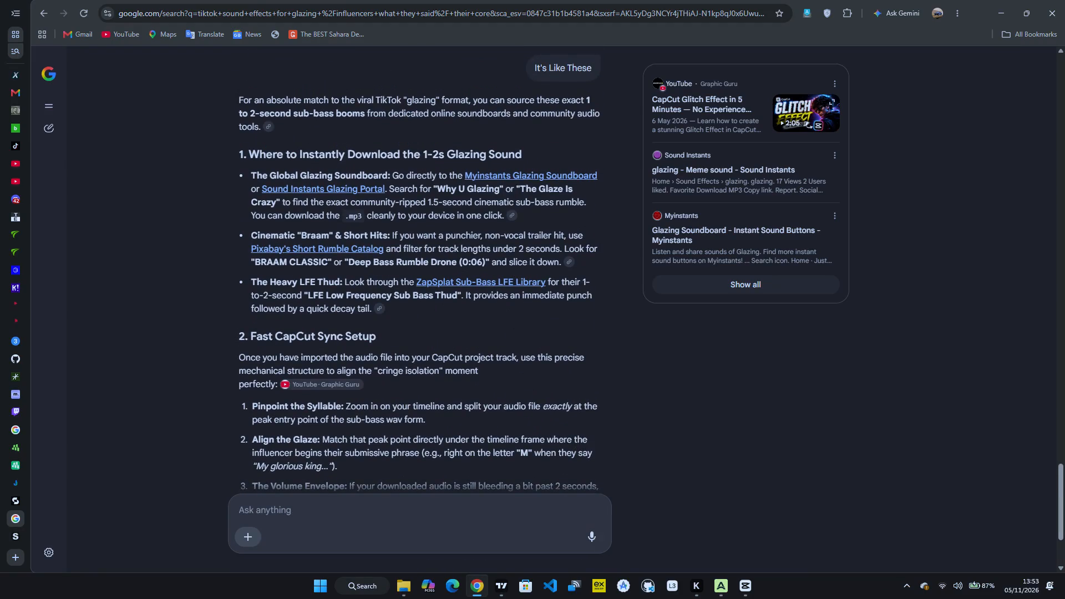
click(549, 178)
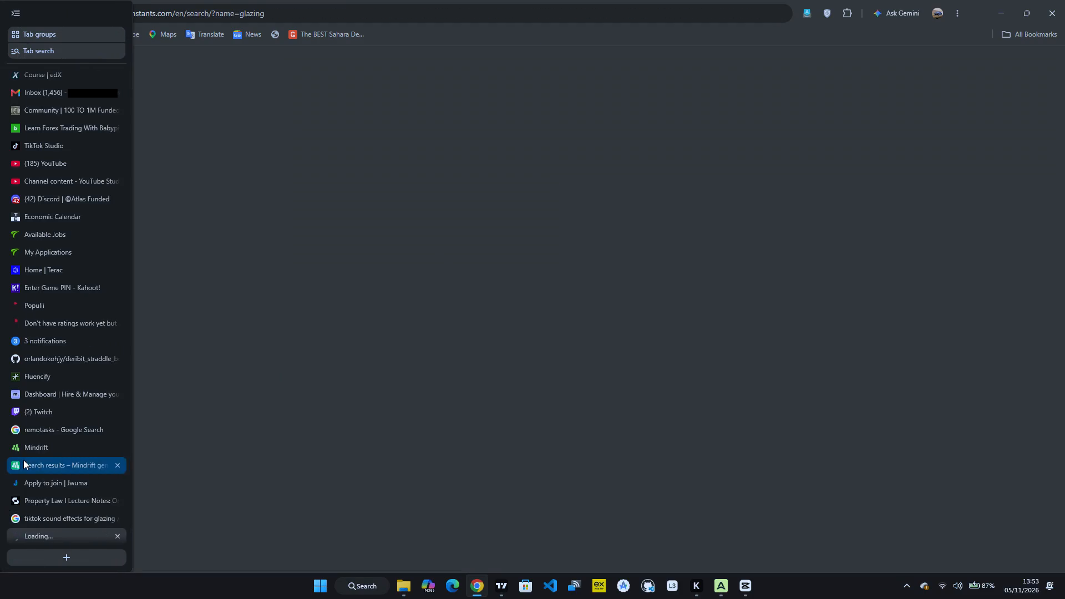
scroll(50, 512, down, 1)
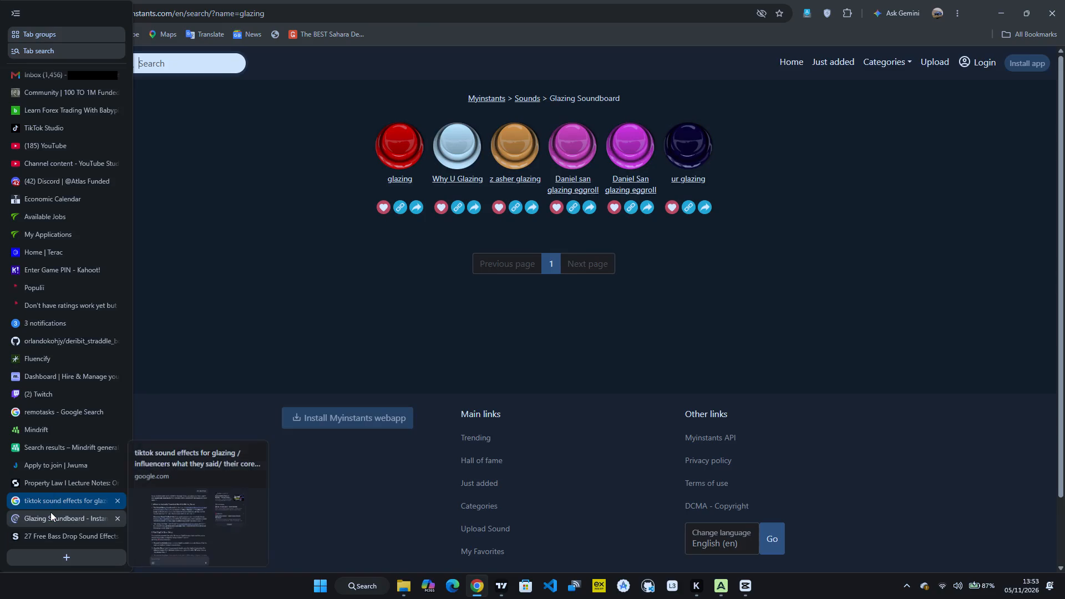
scroll(50, 512, down, 1)
Play the soundboard's "glazing" sound and close the leftover Sonilo bass drop page.
click(394, 150)
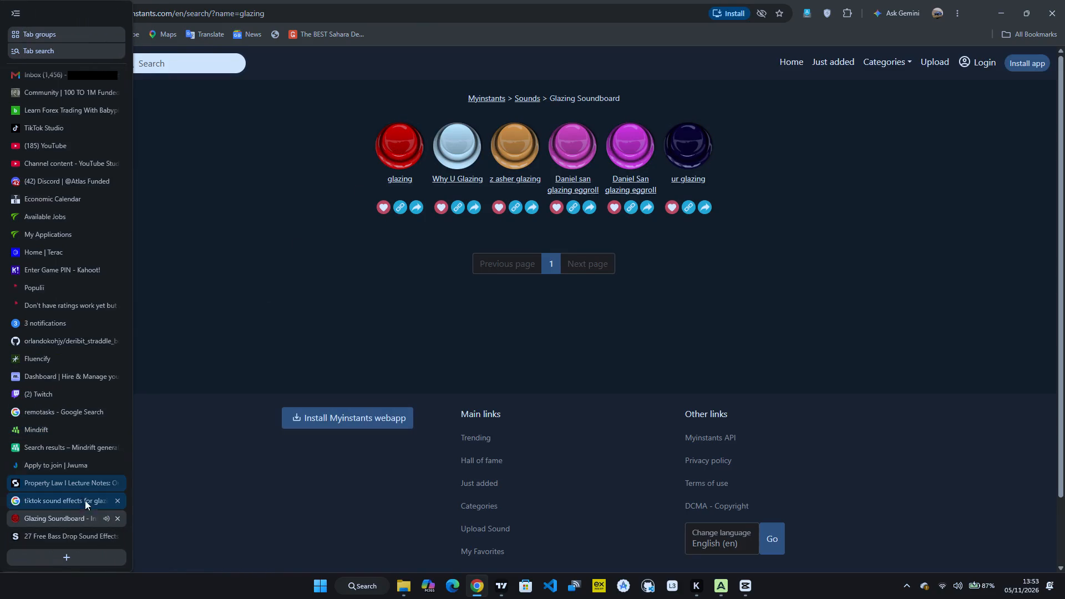
click(74, 531)
click(117, 536)
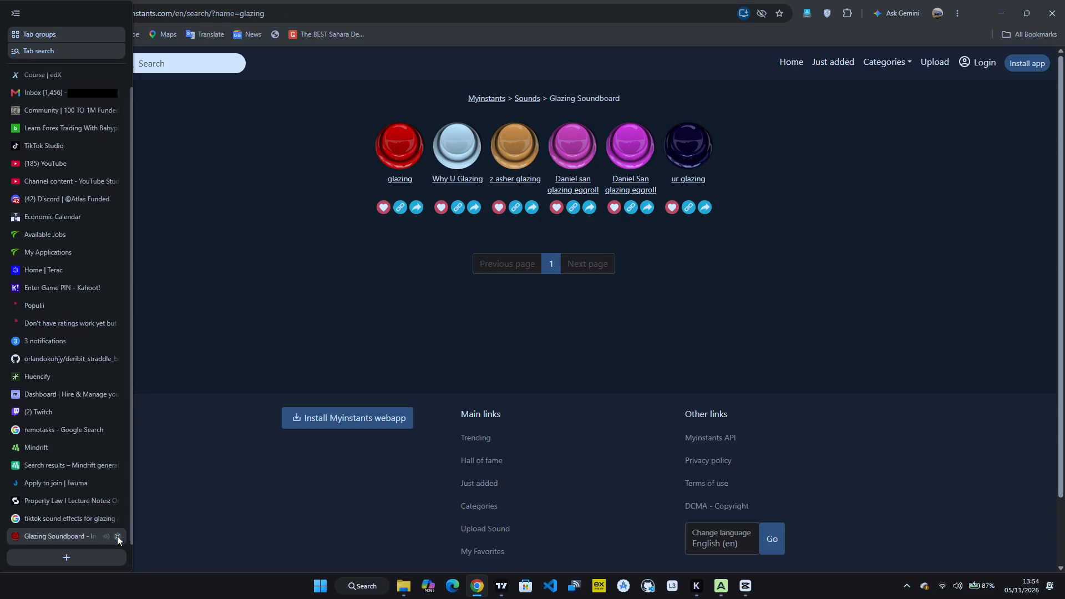
Listen to the soundboard's other sounds: Why U Glazing, z asher glazing, both Daniel San glazing eggroll clips, and ur glazing.
click(453, 140)
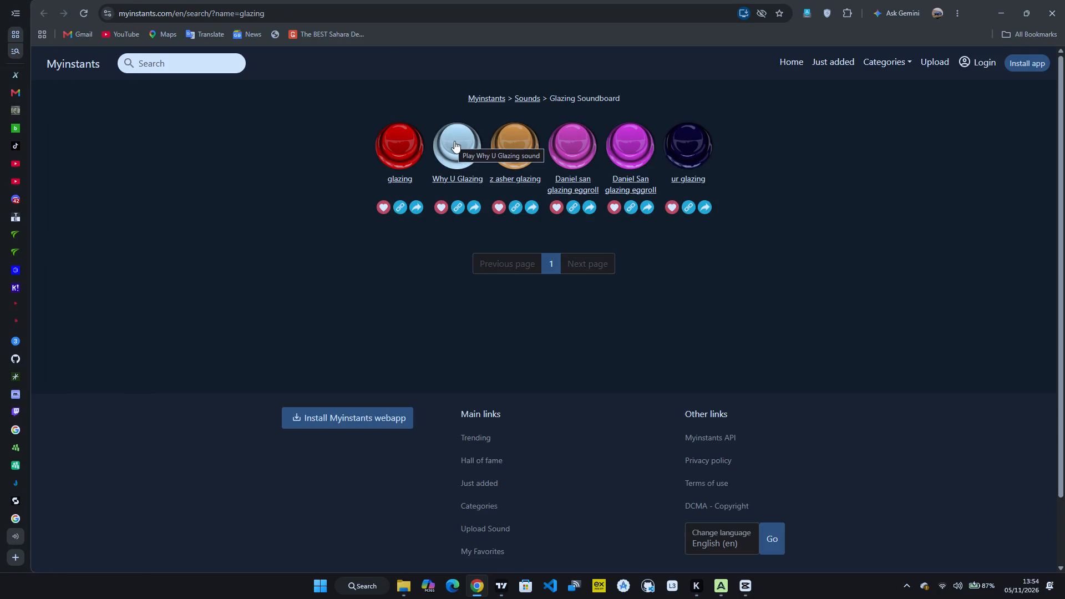
click(515, 145)
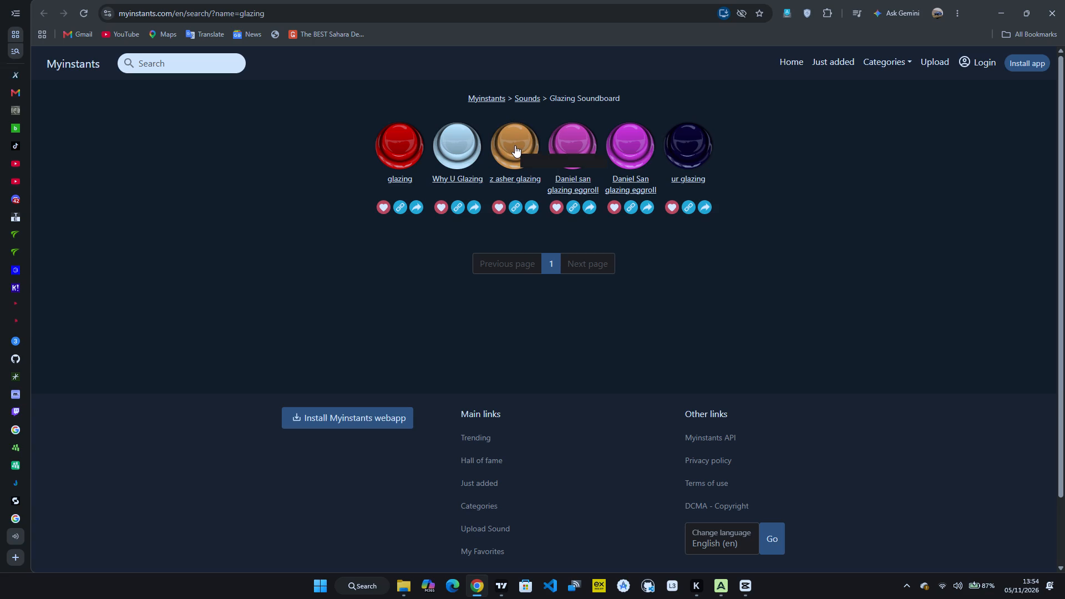
click(579, 143)
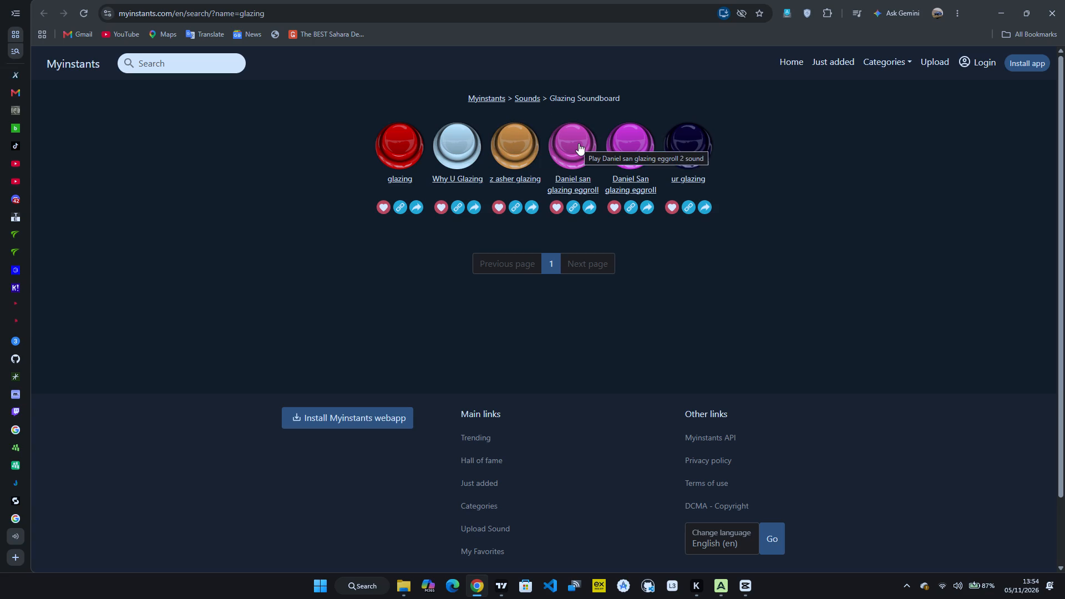
click(629, 148)
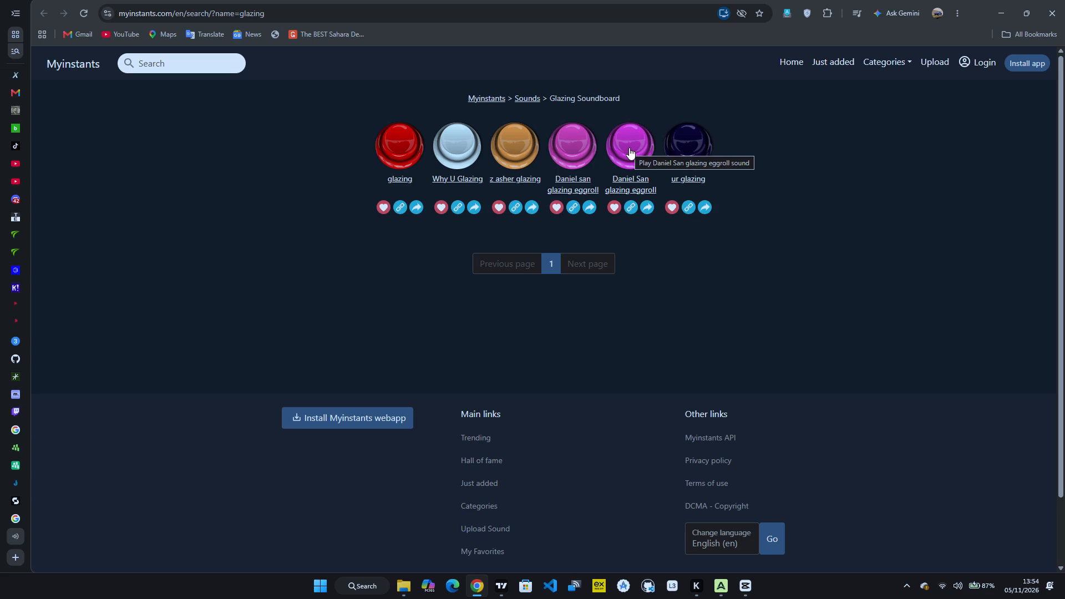
right_click(629, 148)
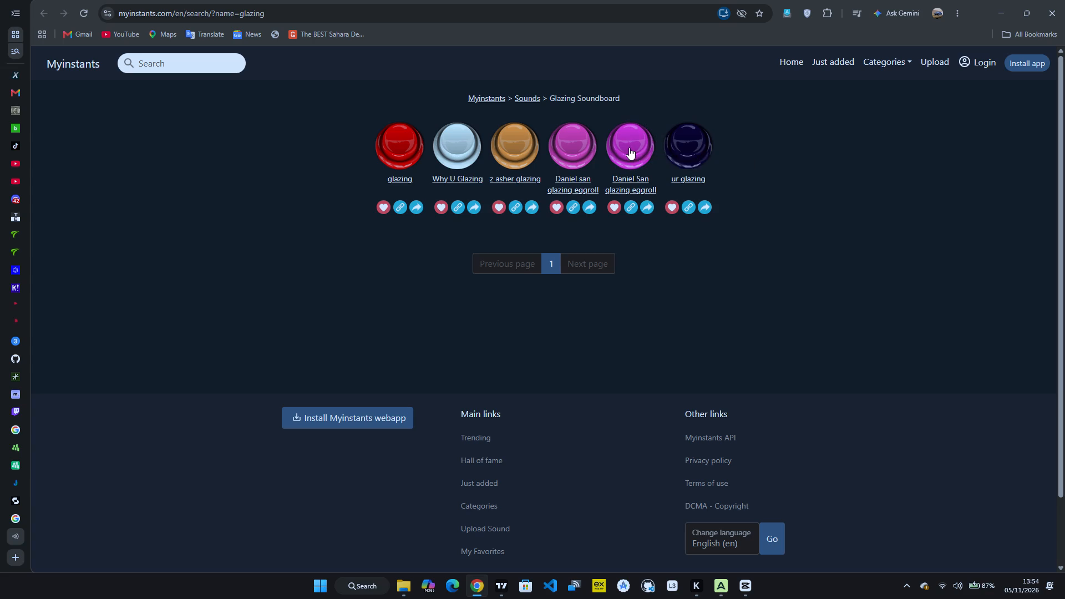
click(689, 126)
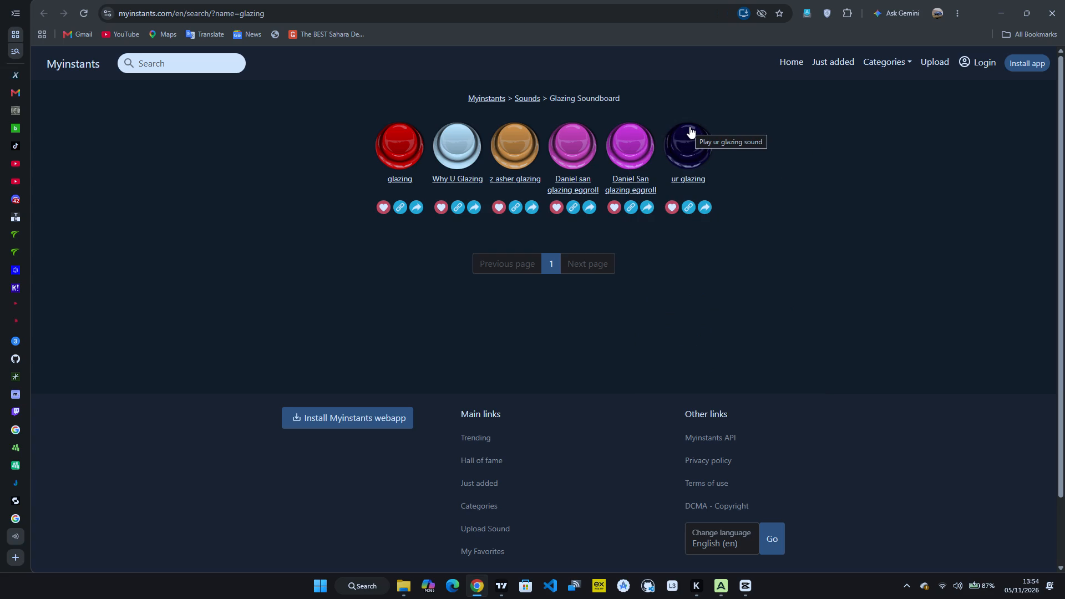
click(689, 139)
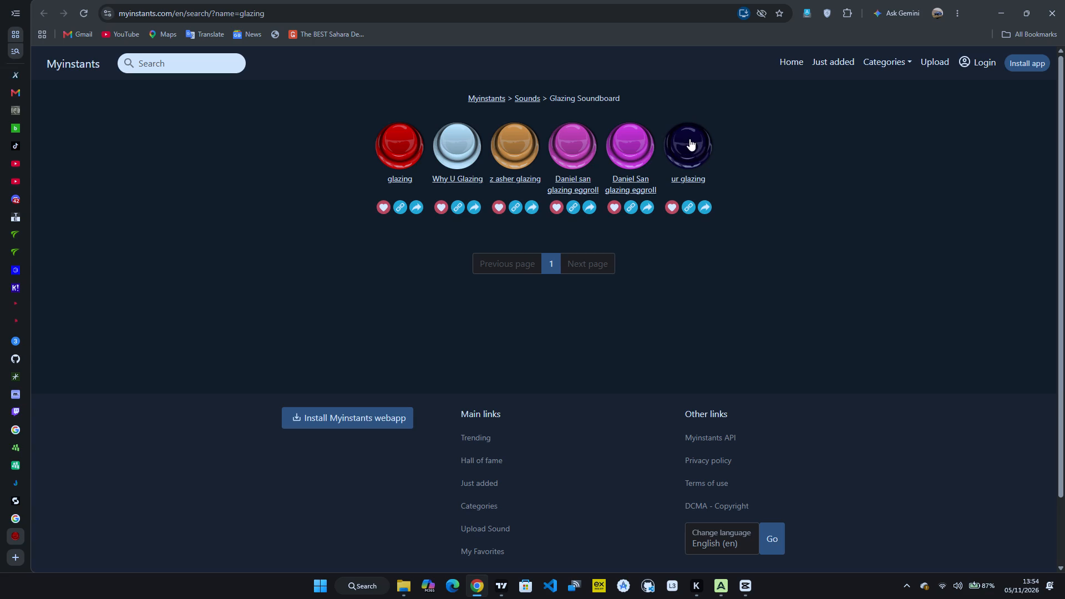
right_click(689, 139)
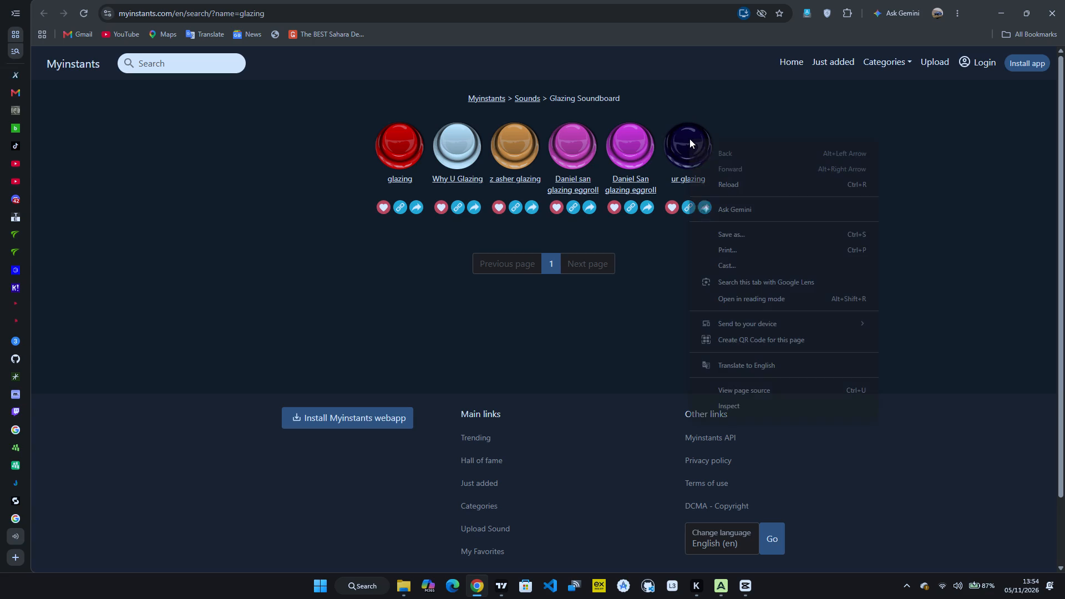
click(689, 139)
Open the "ur glazing" sound's page and download it as an MP3.
click(694, 178)
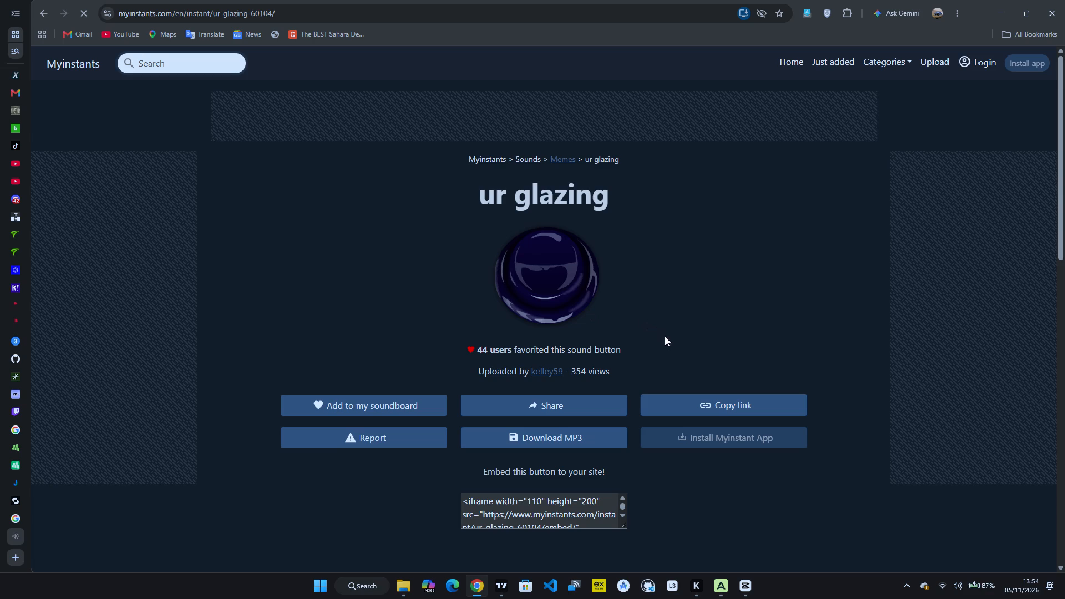
click(586, 434)
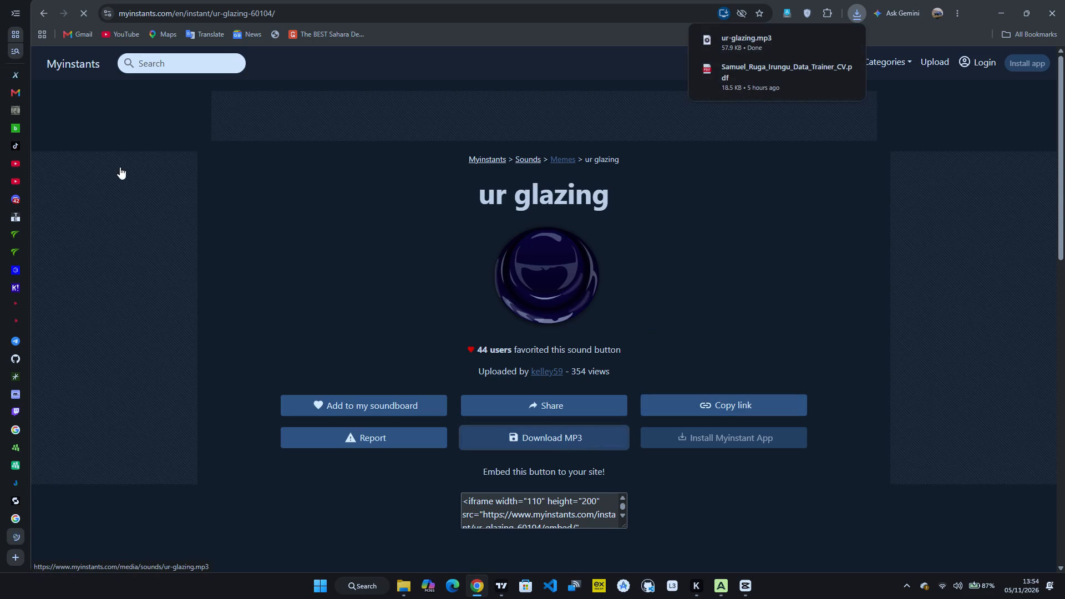
Return to the Glazing Soundboard and replay the "glazing" sound.
click(44, 15)
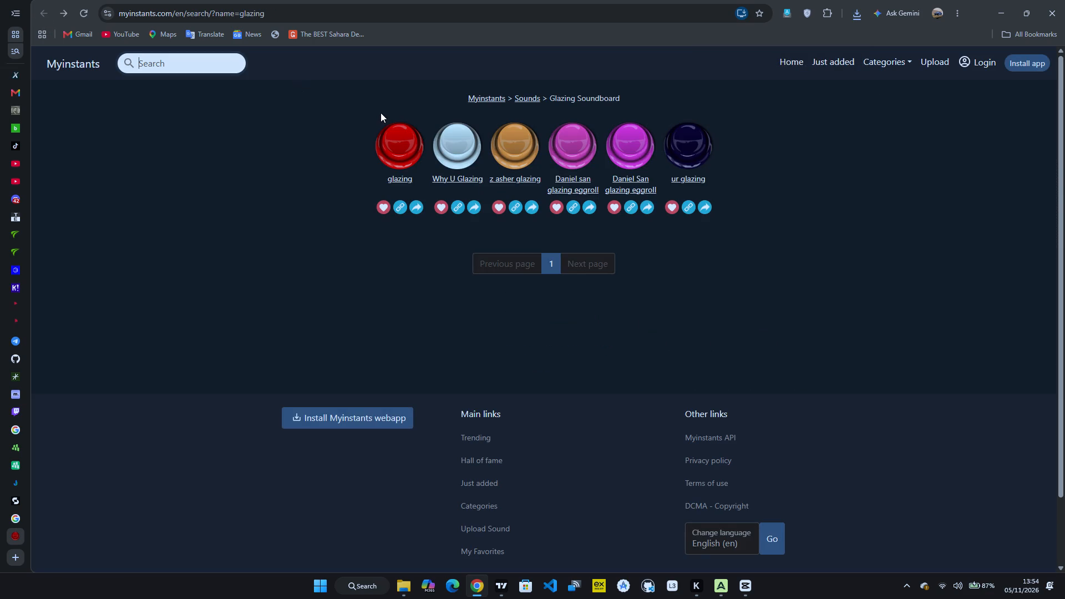
click(391, 131)
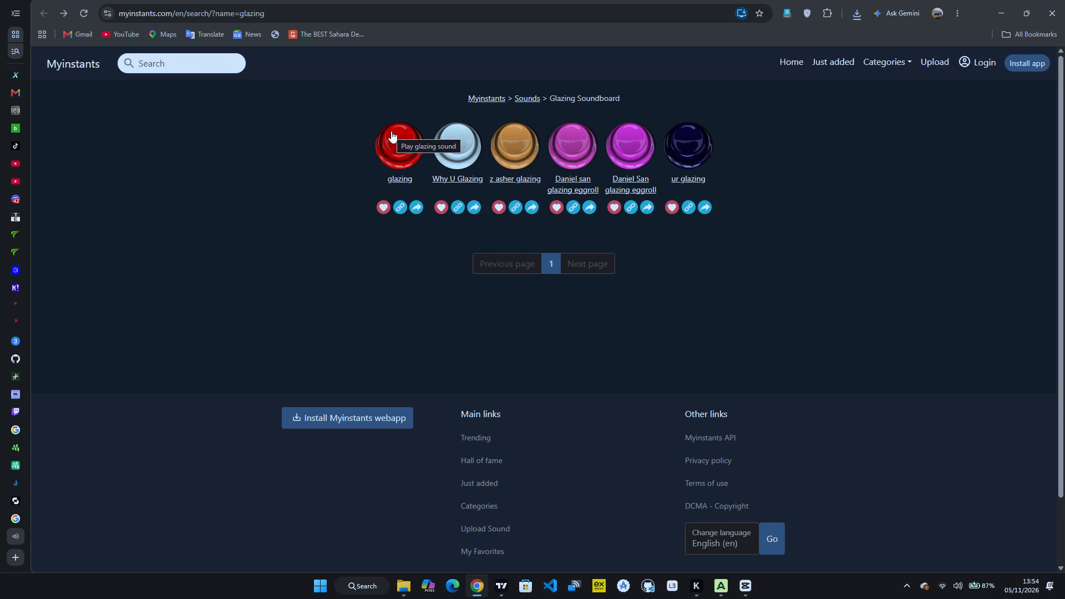
Replay the "Why U Glazing" sound, open its page and download it as an MP3.
click(461, 155)
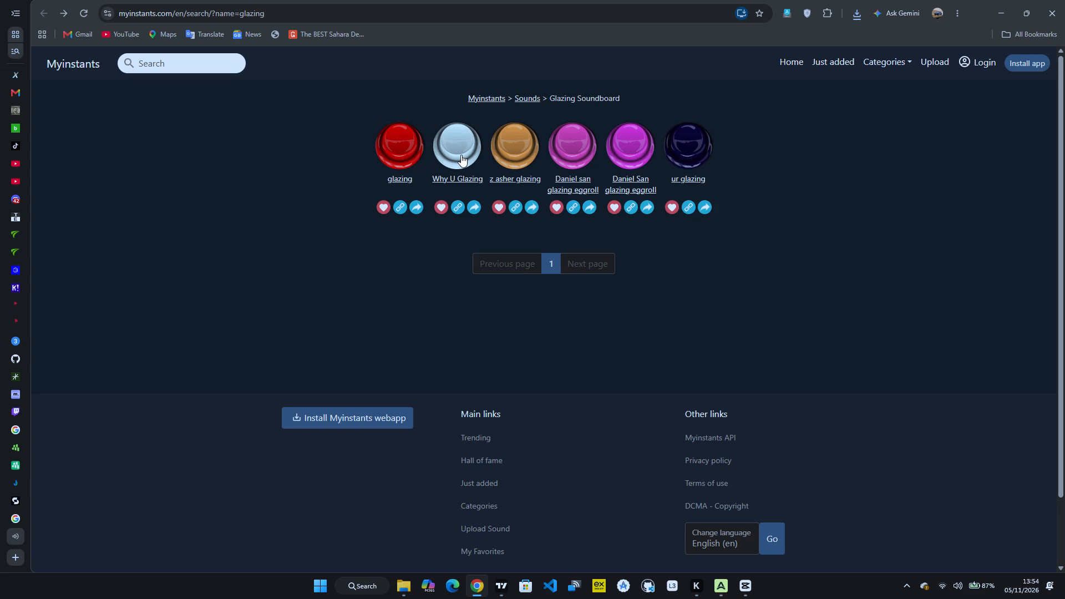
click(465, 179)
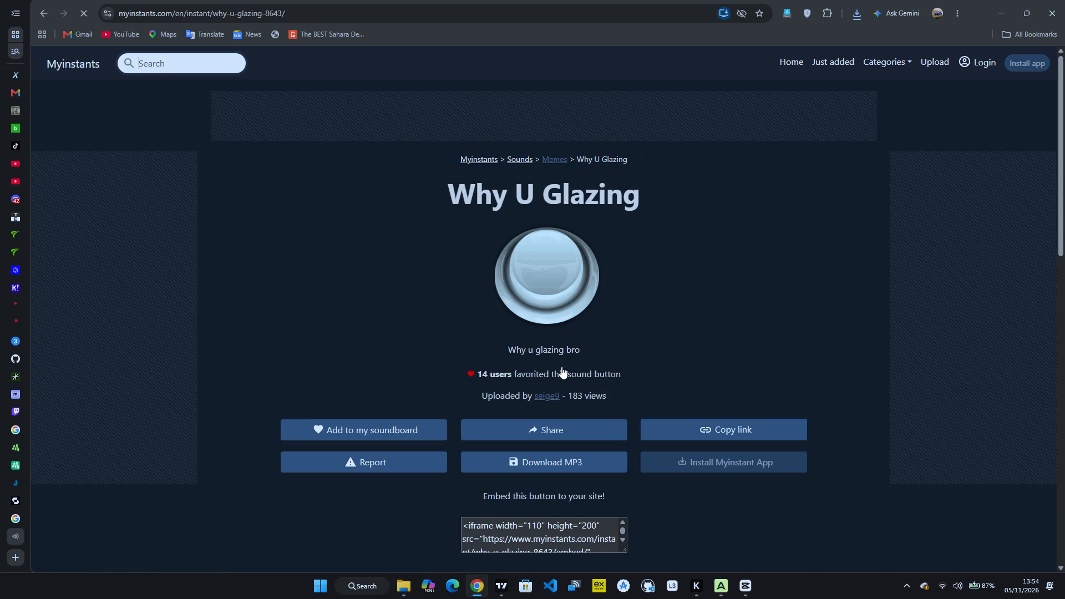
click(562, 463)
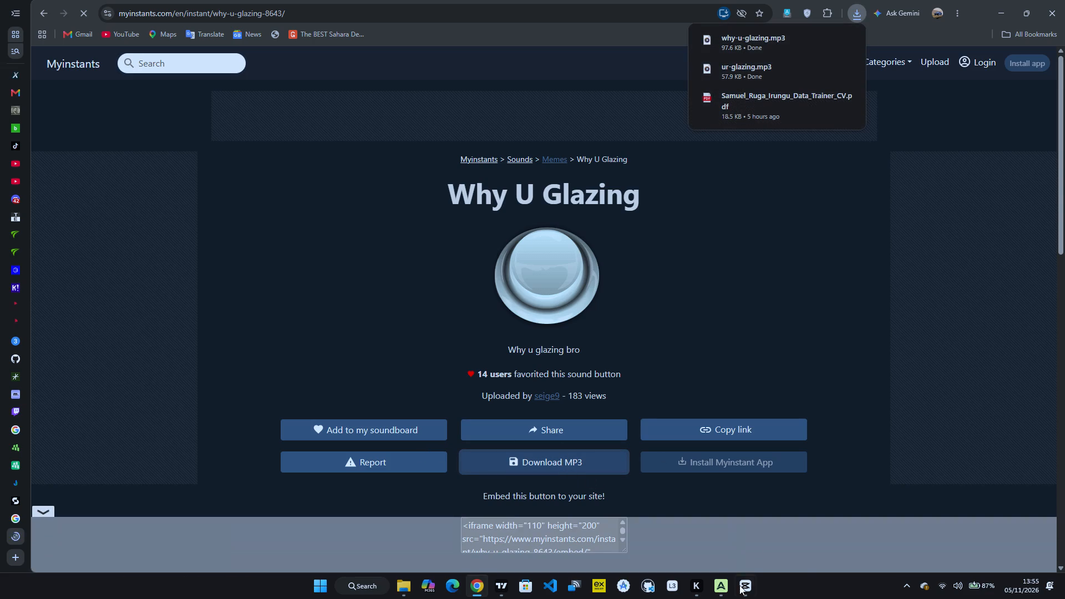
Switch to CapCut and add ur-glazing from the Downloads folder to the timeline at the end of the last video clip.
click(738, 591)
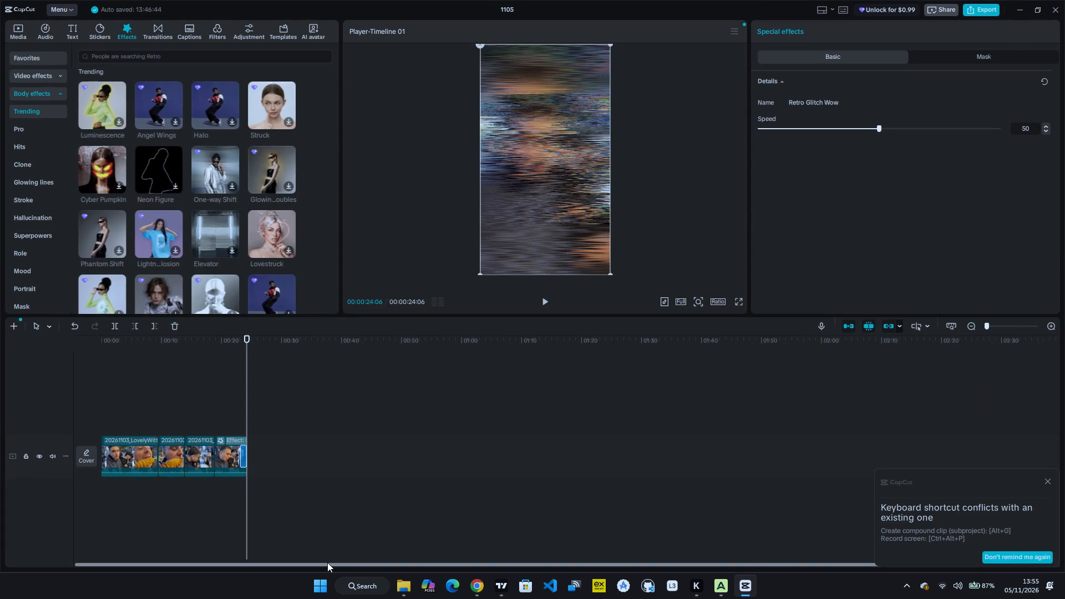
click(402, 581)
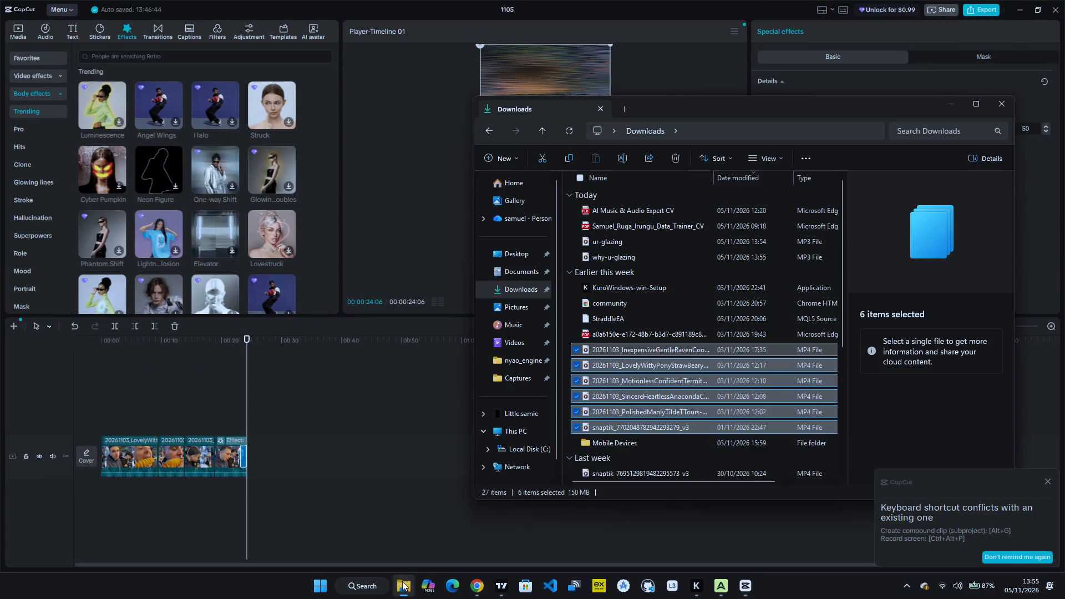
click(657, 246)
drag(657, 246, 529, 290)
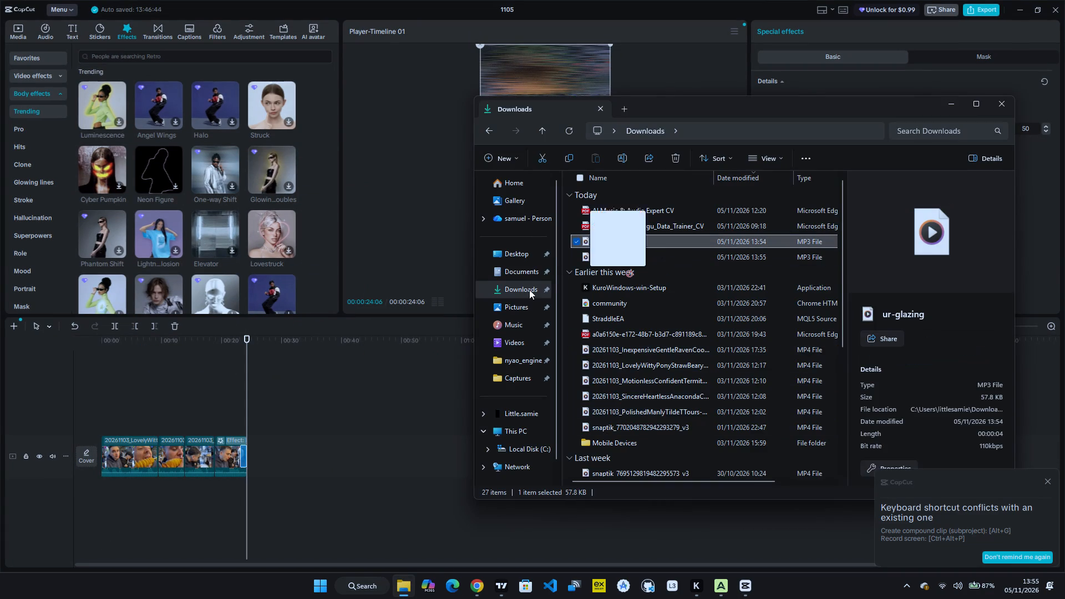
drag(529, 290, 292, 394)
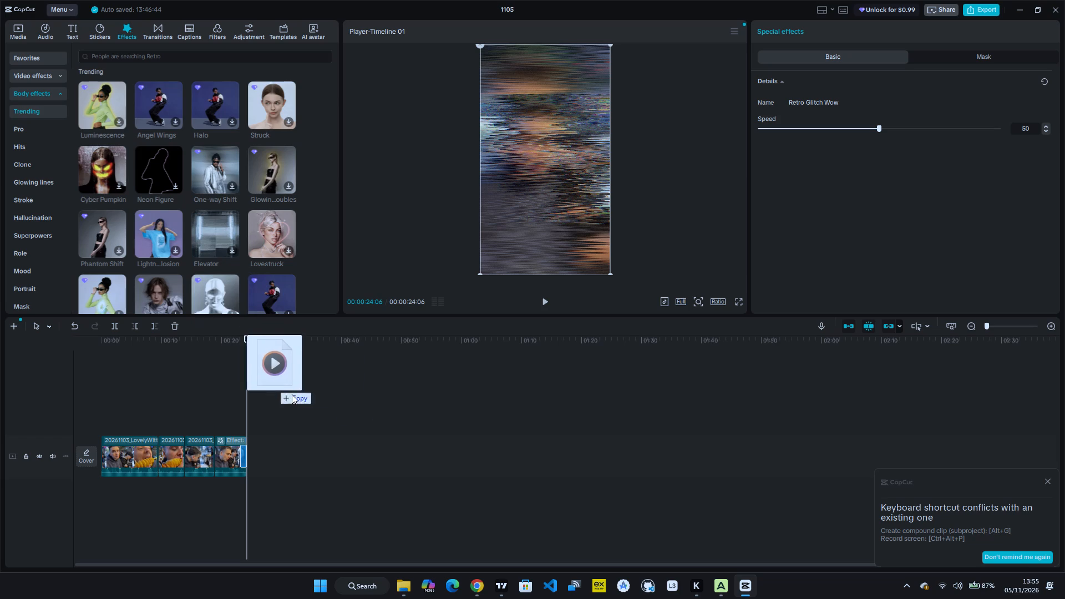
drag(292, 394, 393, 403)
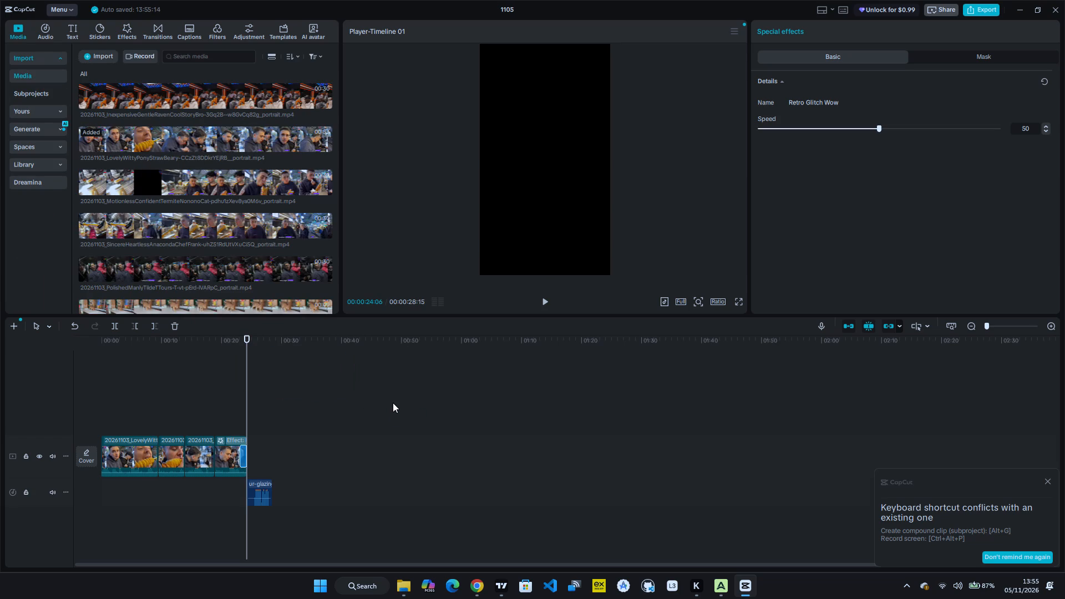
Move the ur-glazing audio clip about 1.4 seconds earlier so it overlaps the video's ending, and play it back.
drag(266, 492, 255, 492)
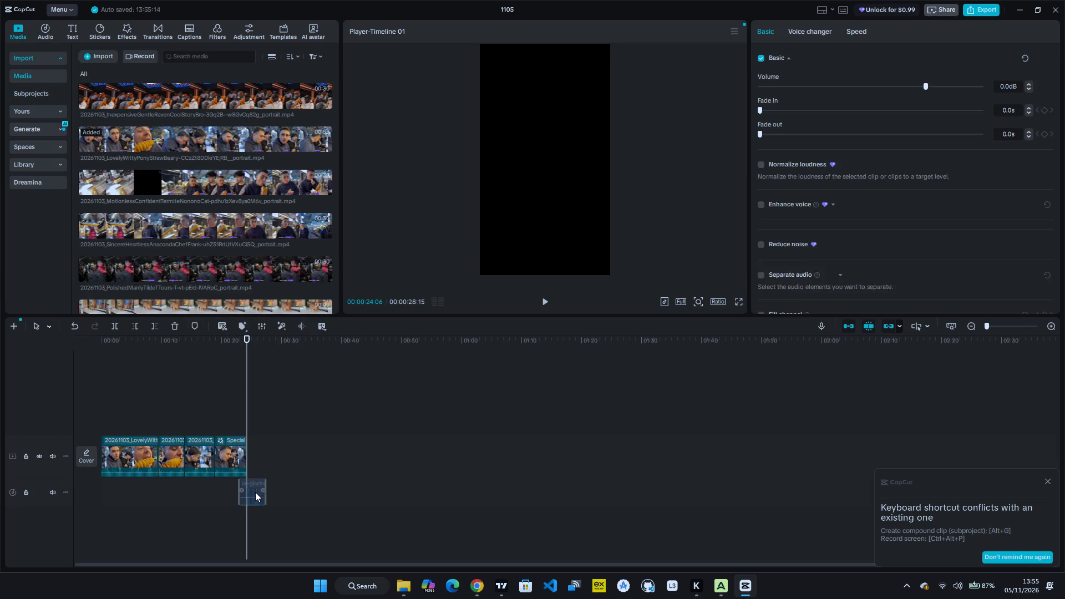
drag(255, 492, 258, 492)
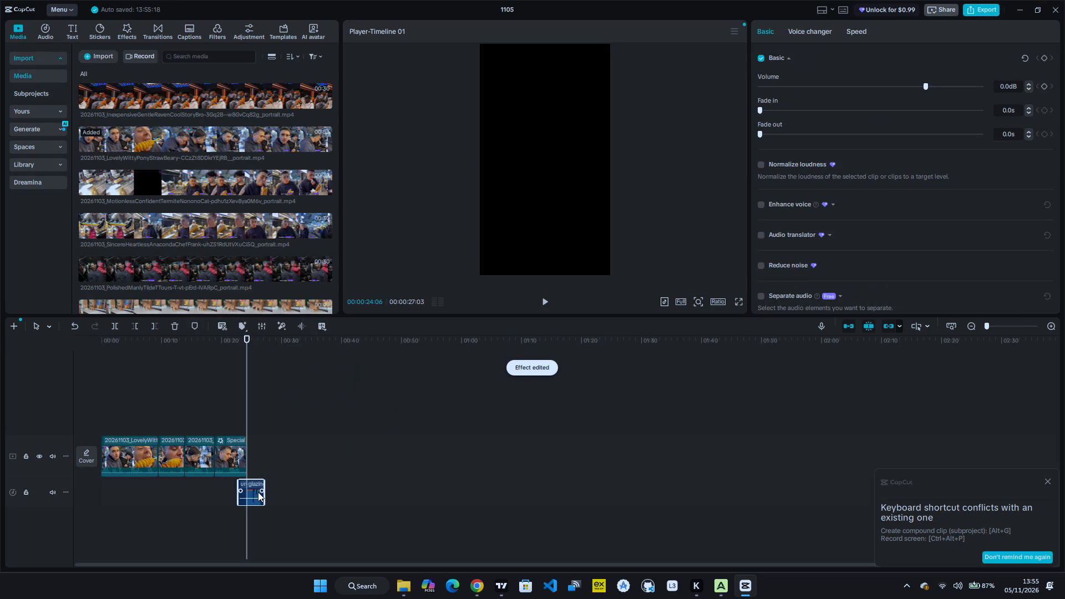
key(space)
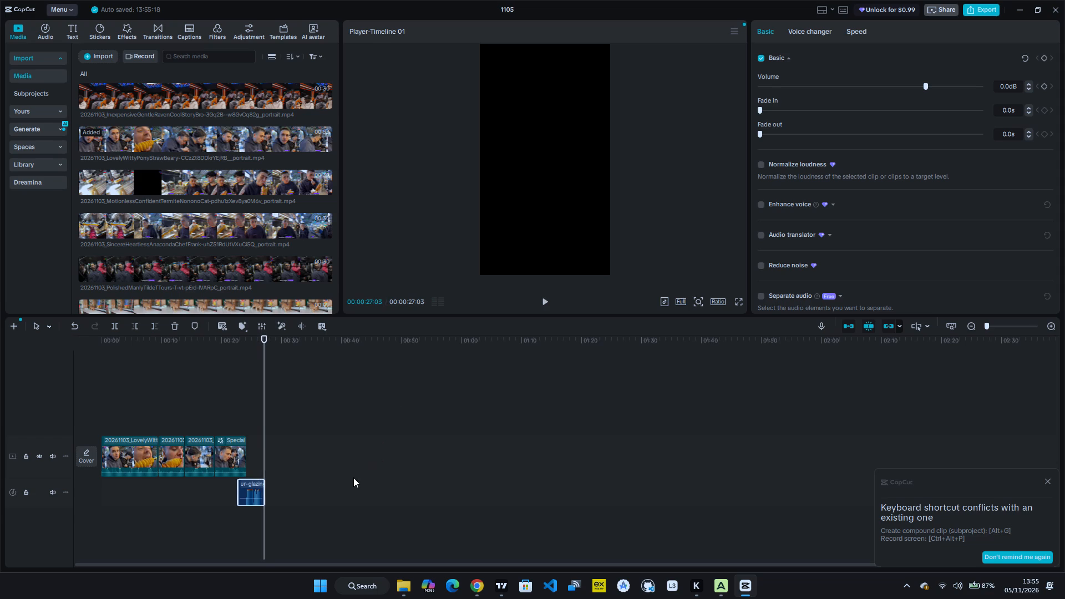
Switch to Chrome and search Google in a new tab for "ishow speed meme gif".
click(484, 587)
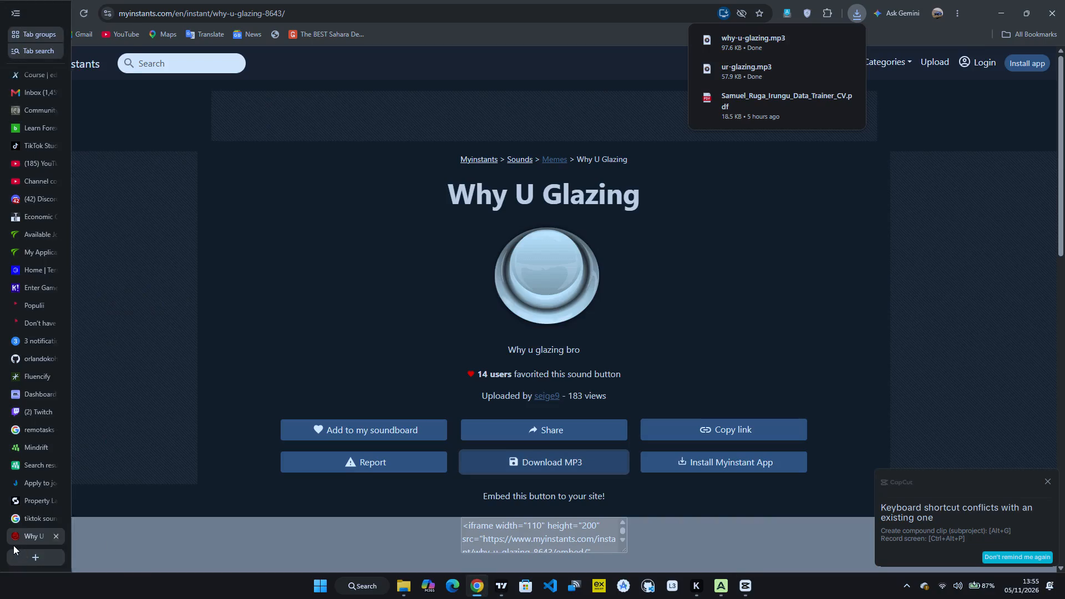
scroll(56, 500, down, 2)
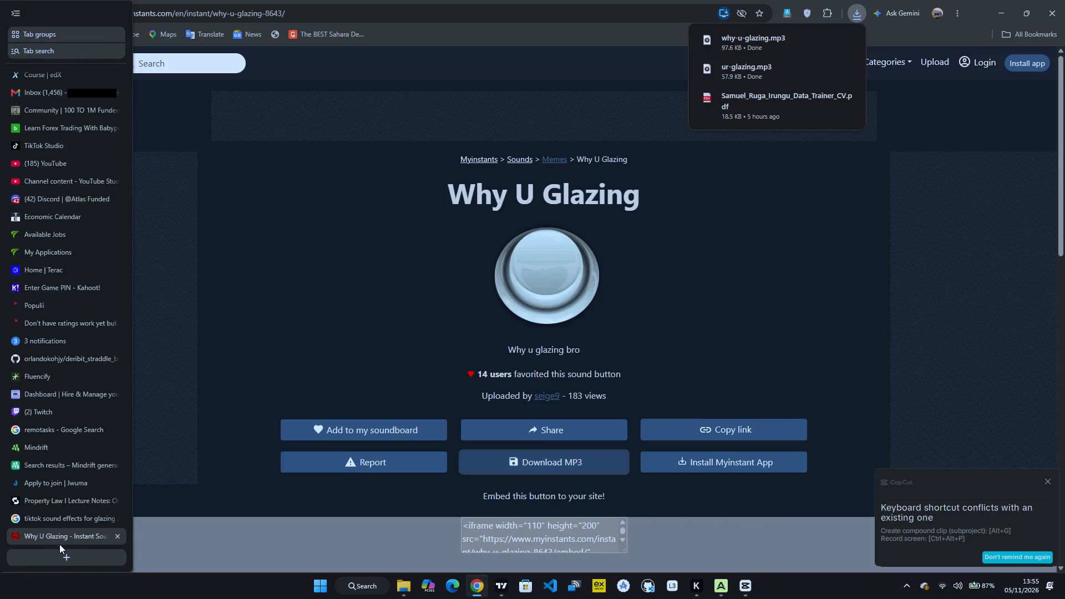
click(67, 556)
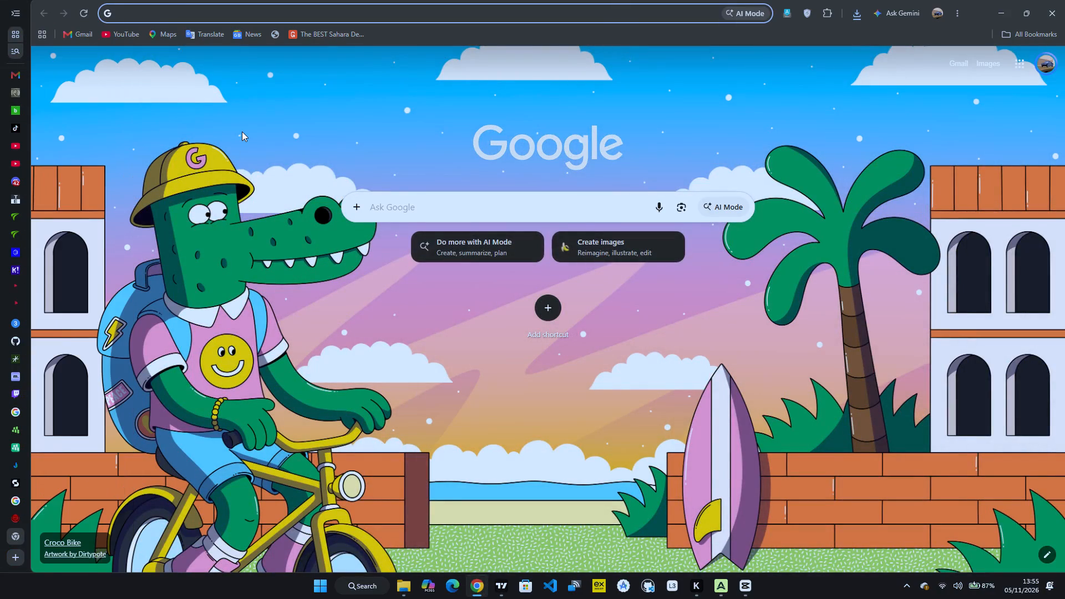
text(ishow speed)
key(space)
text(mem)
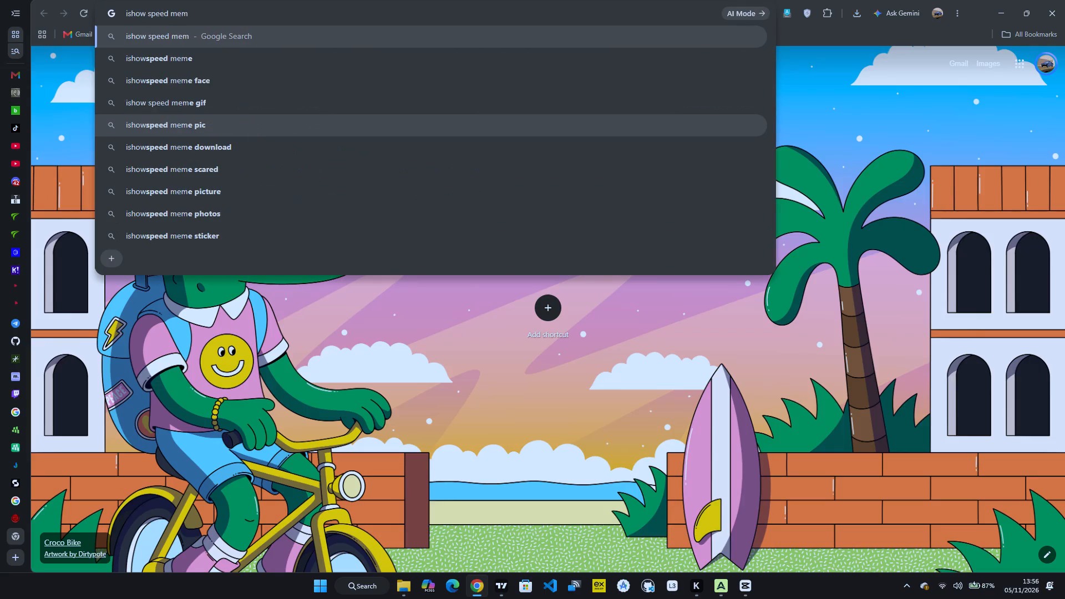
key(s)
key(BackSpace)
text(e)
key(space)
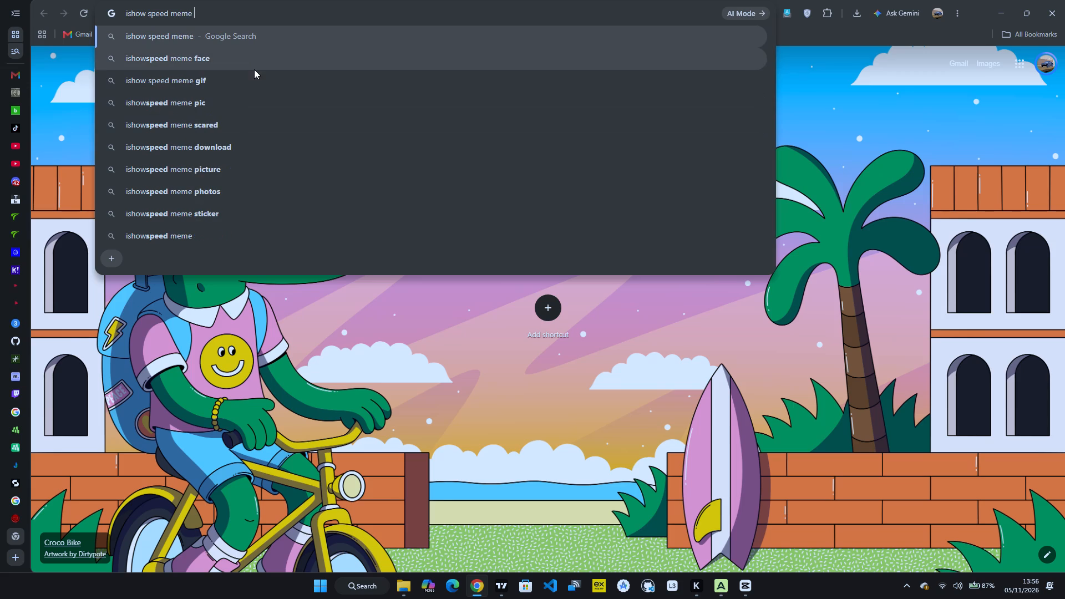
click(254, 87)
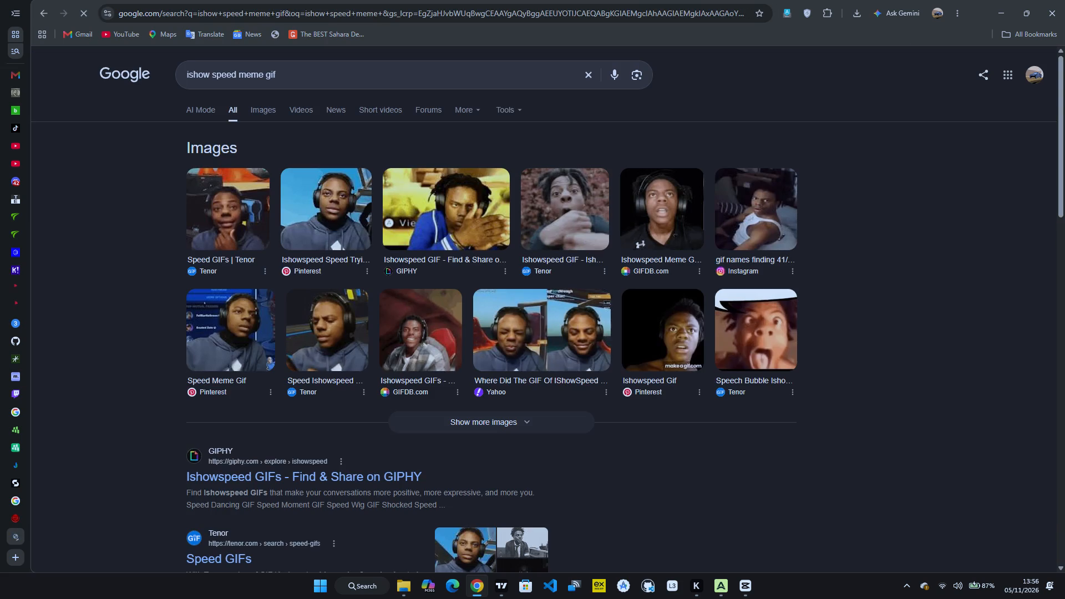
Preview the GIPHY Ishowspeed image result and open its GIF page.
click(470, 224)
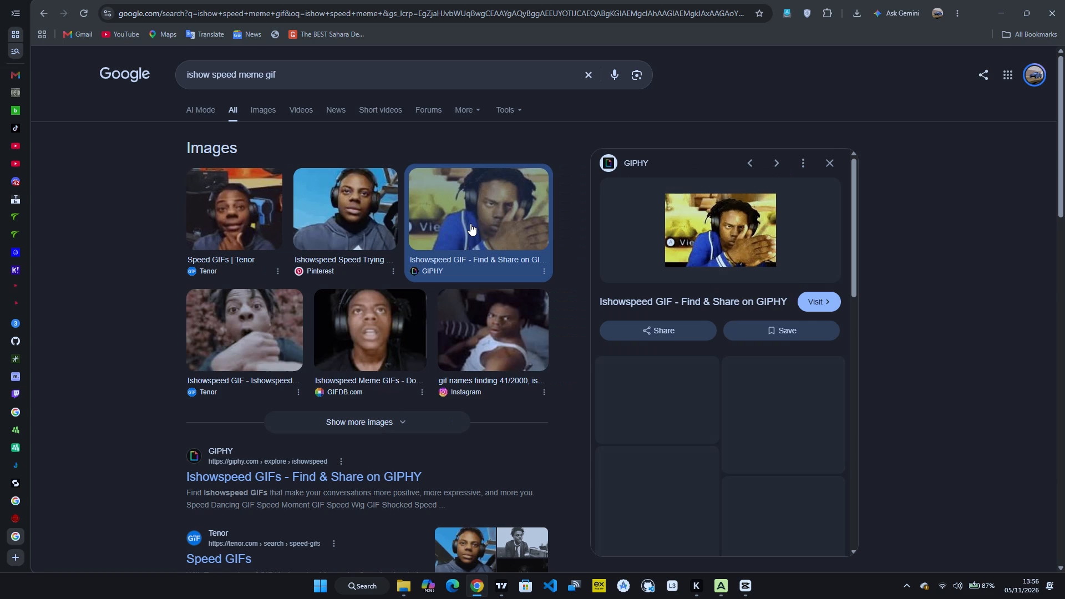
click(721, 238)
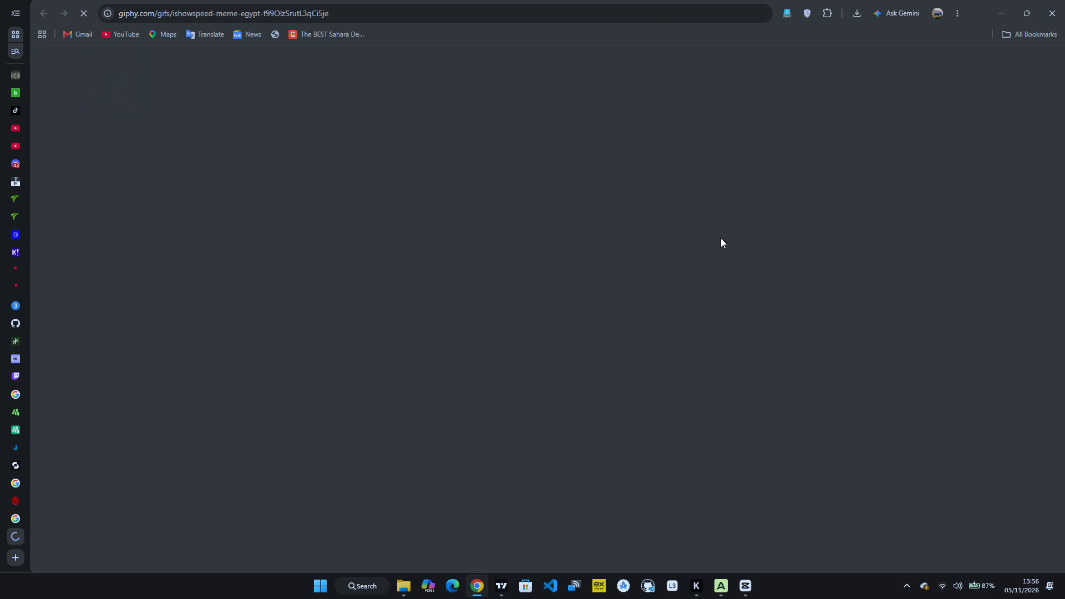
drag(37, 585, 15, 526)
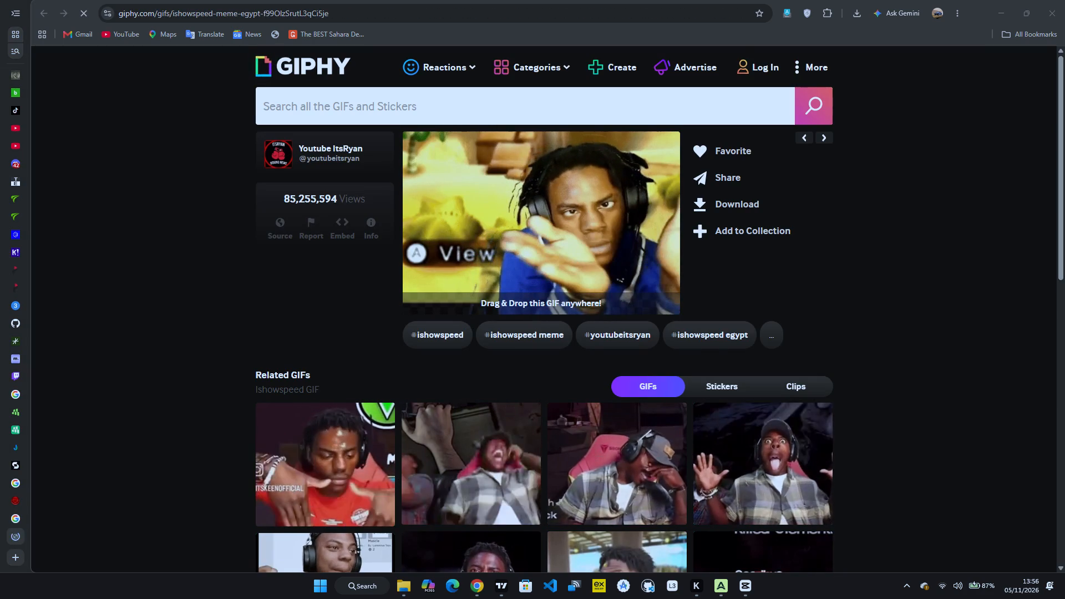
Browse the related Ishowspeed GIFs on GIPHY for a suitable reaction.
scroll(532, 445, down, 2)
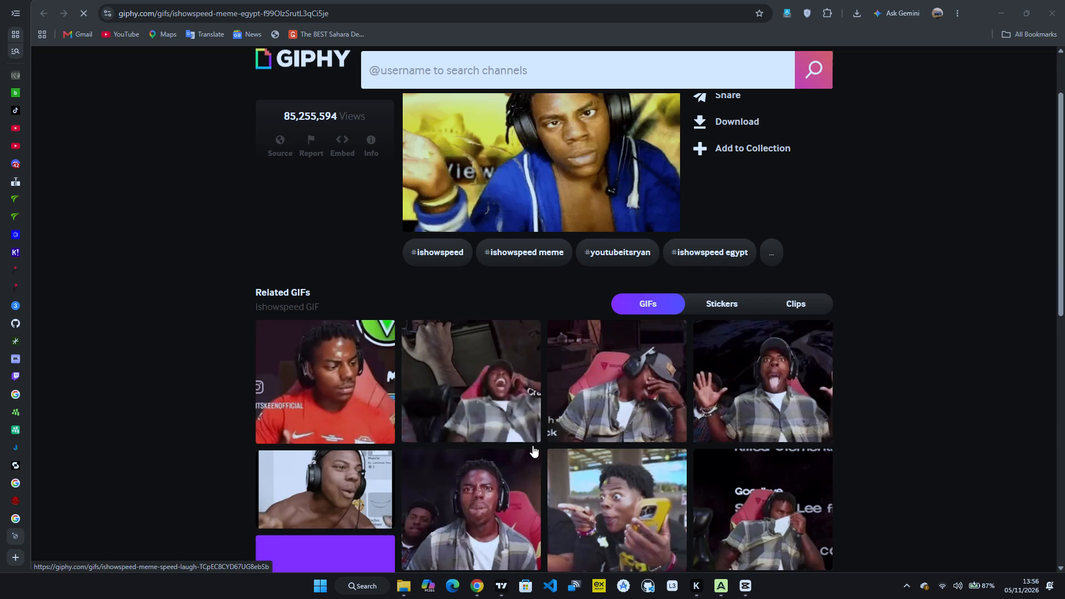
scroll(499, 398, down, 2)
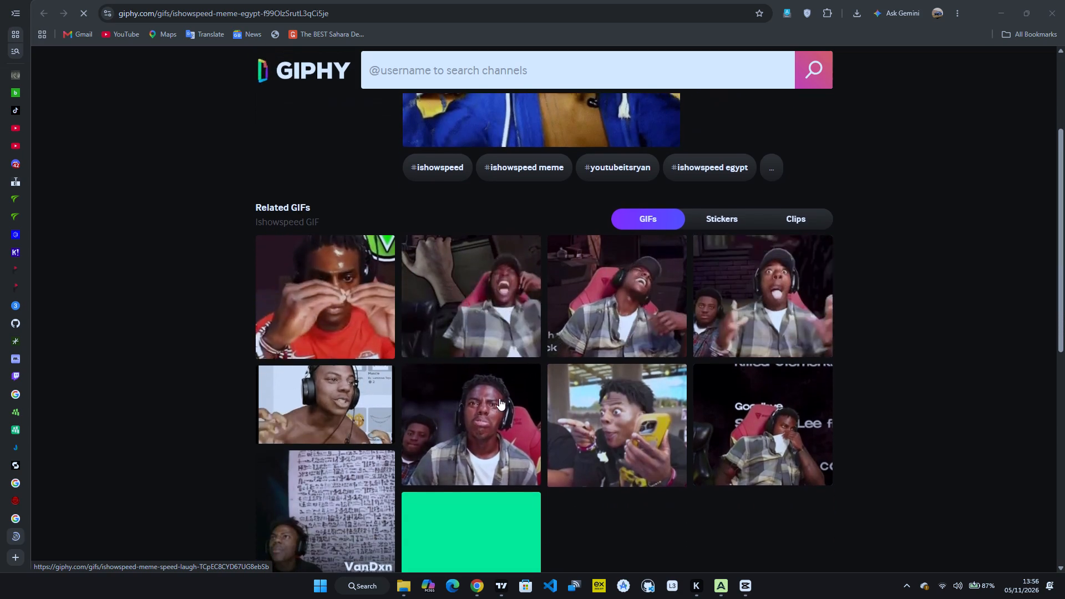
scroll(499, 398, down, 2)
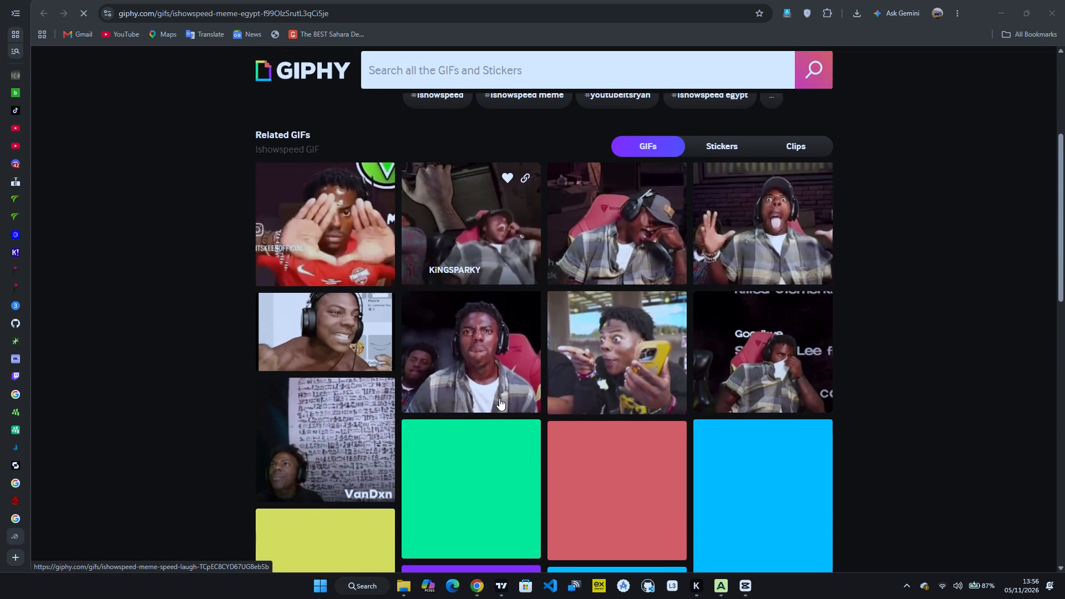
scroll(499, 398, down, 1)
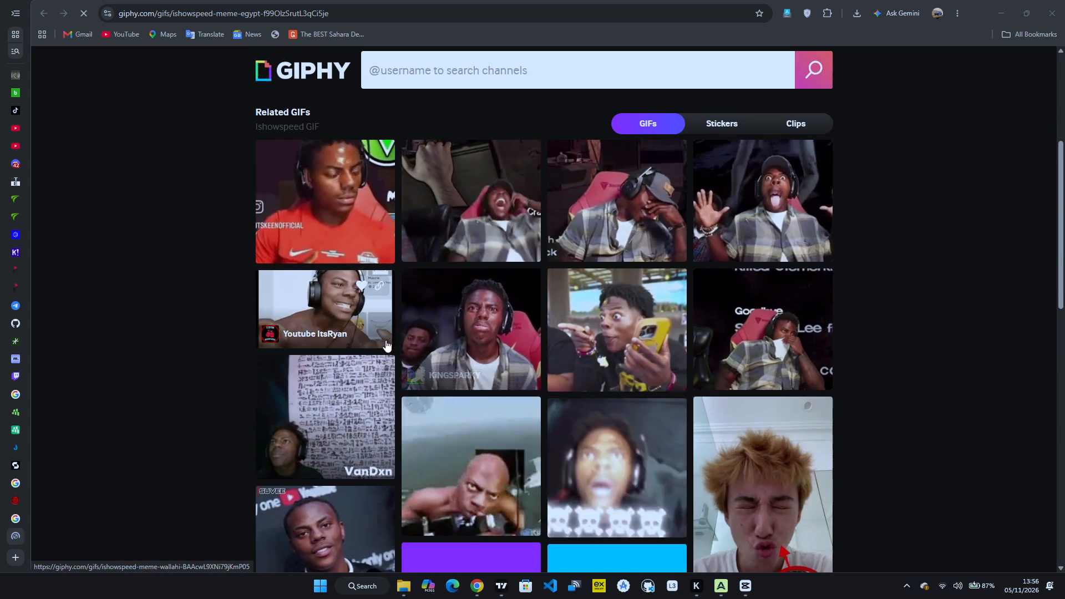
scroll(601, 459, down, 4)
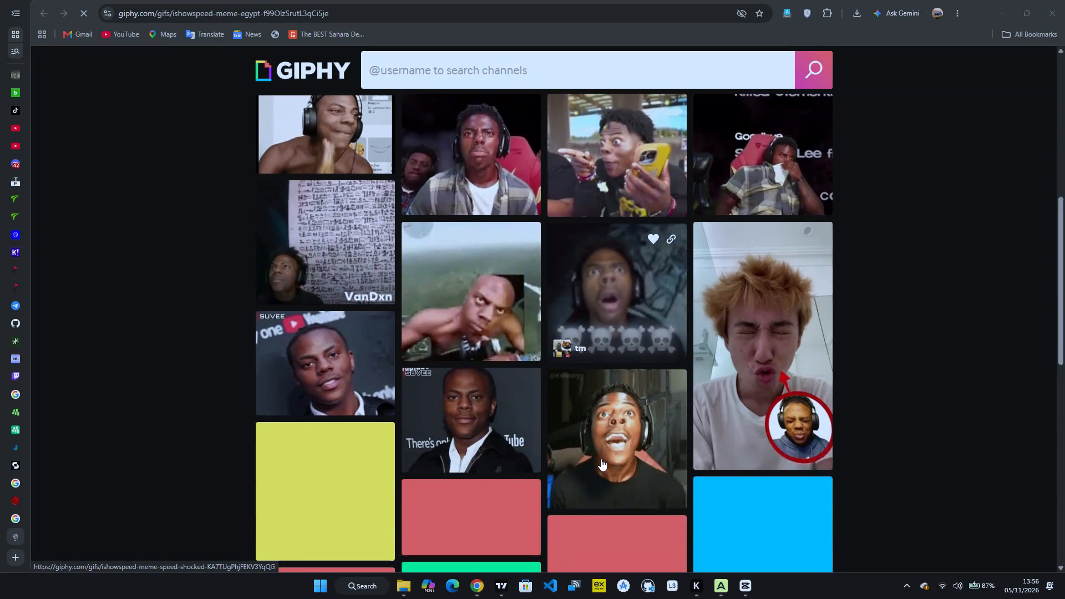
scroll(601, 459, down, 1)
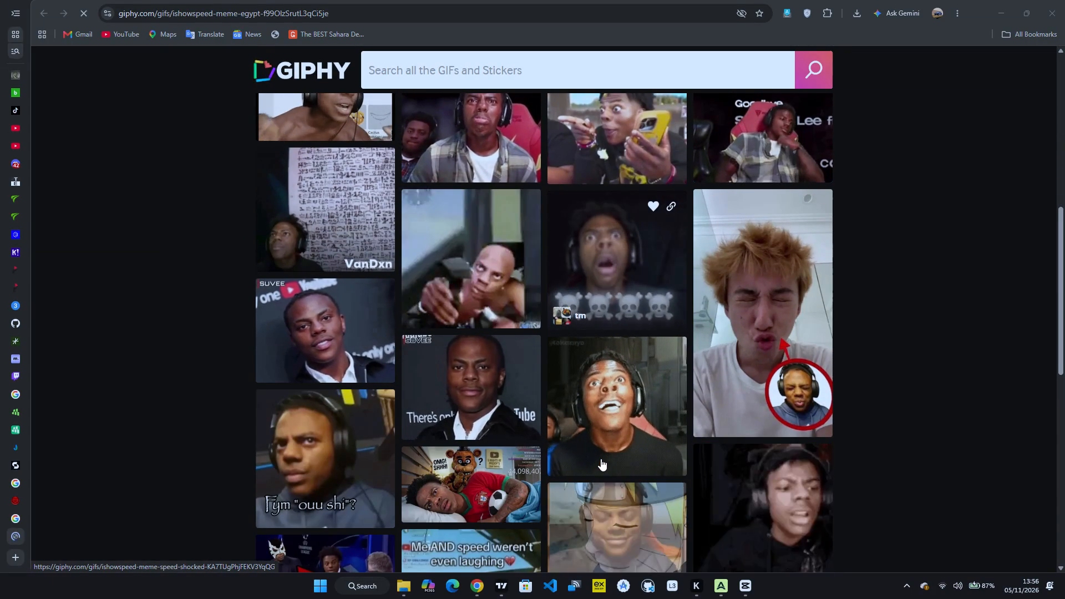
scroll(597, 398, down, 1)
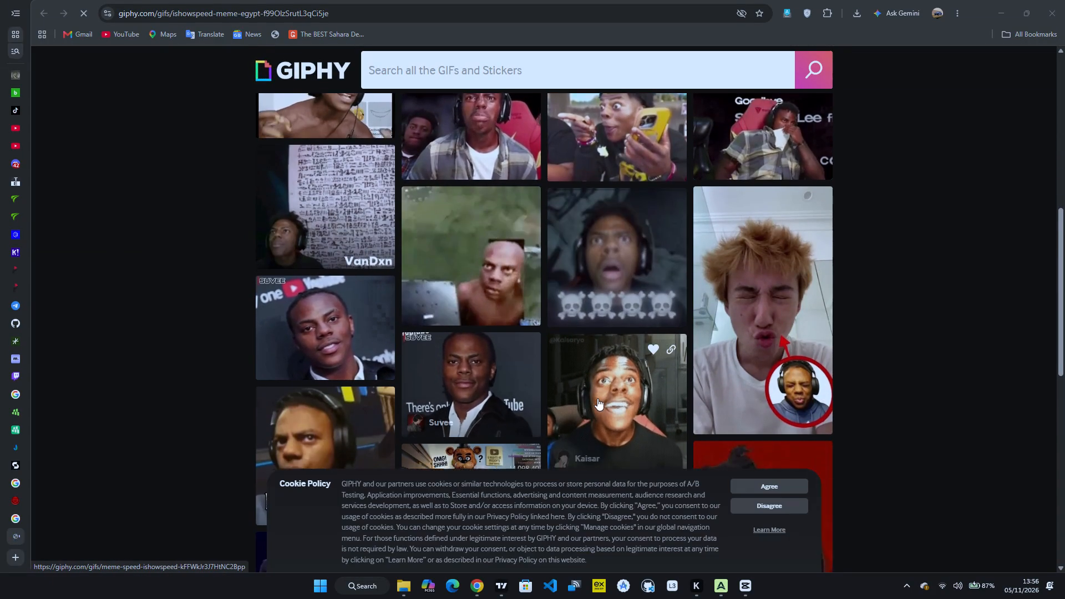
scroll(597, 398, down, 2)
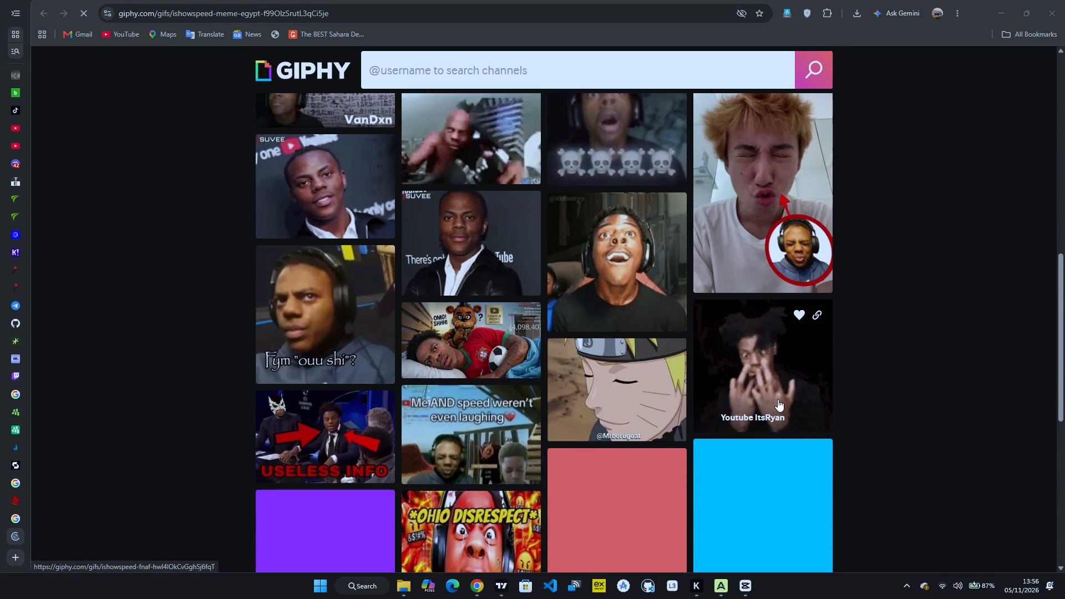
scroll(778, 399, up, 5)
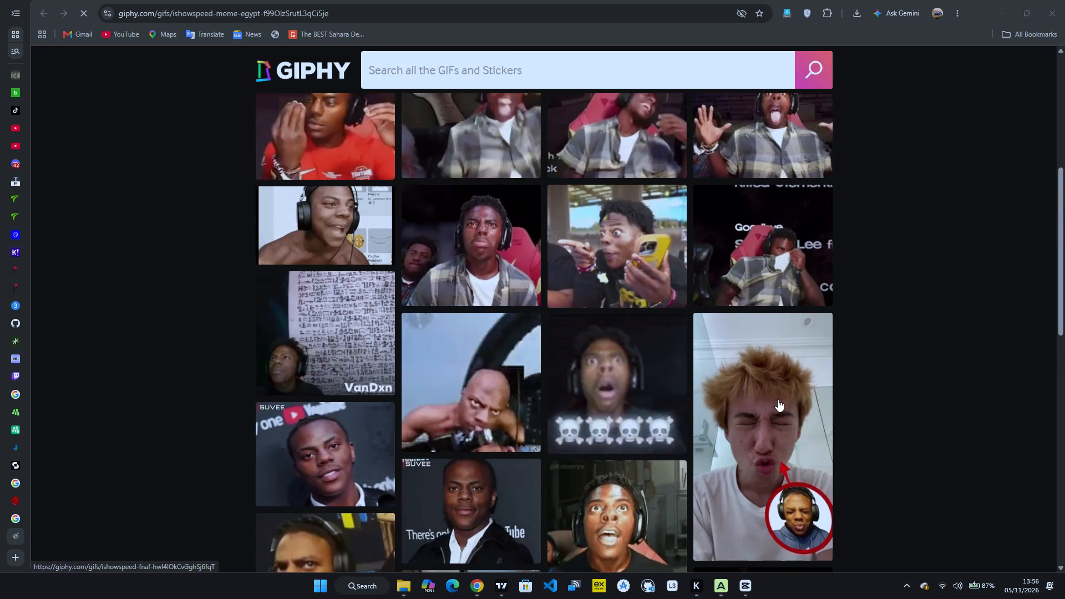
scroll(778, 399, up, 3)
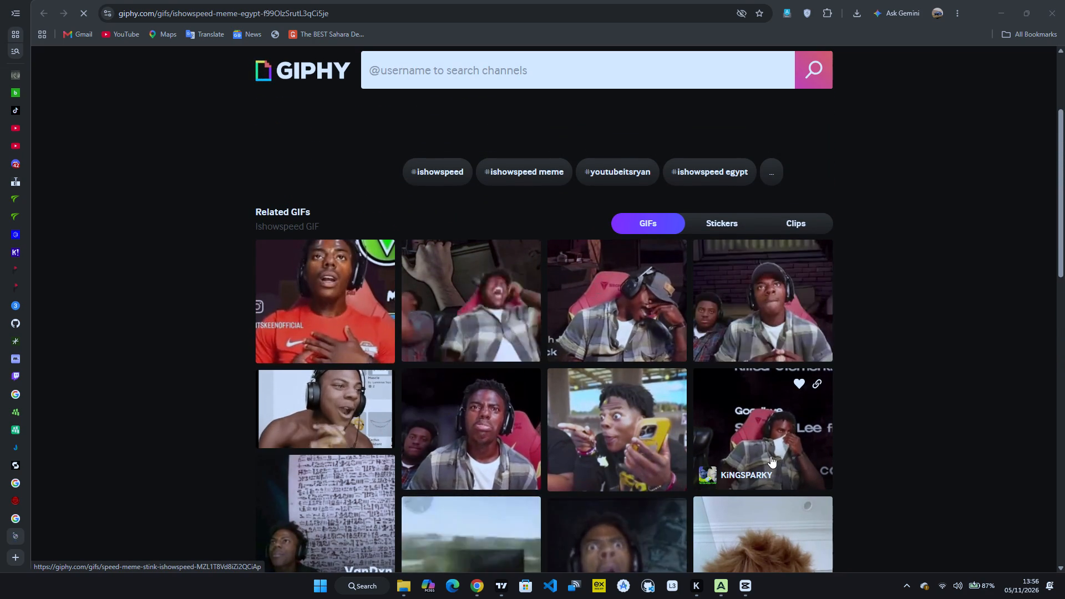
Open KiNGSPARKY's Speed Stink GIF from the related GIFs and look over its page, full tags and related GIFs.
click(790, 437)
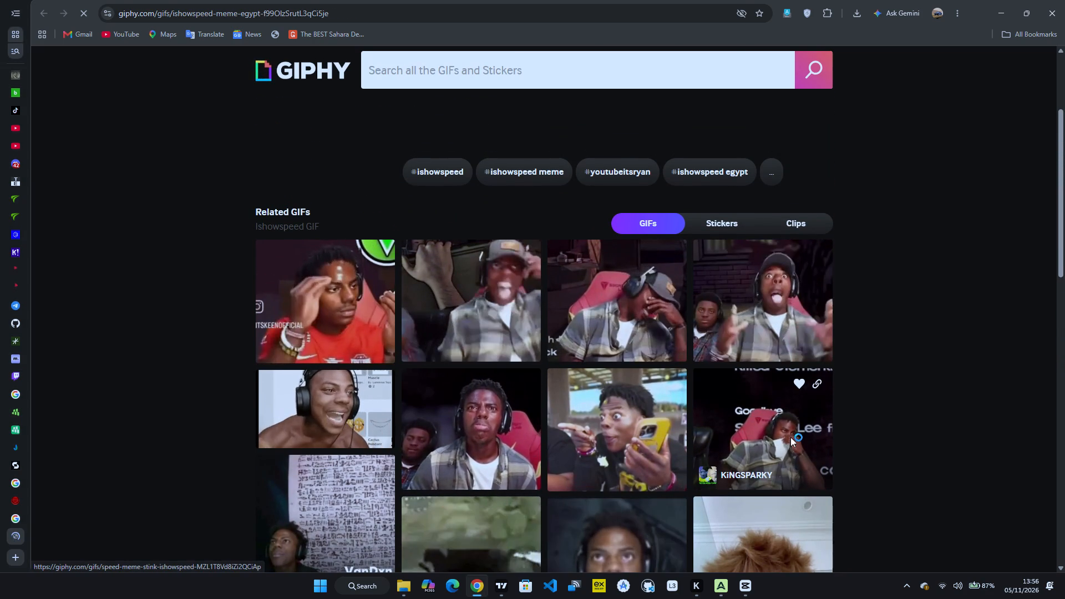
right_click(790, 437)
click(874, 470)
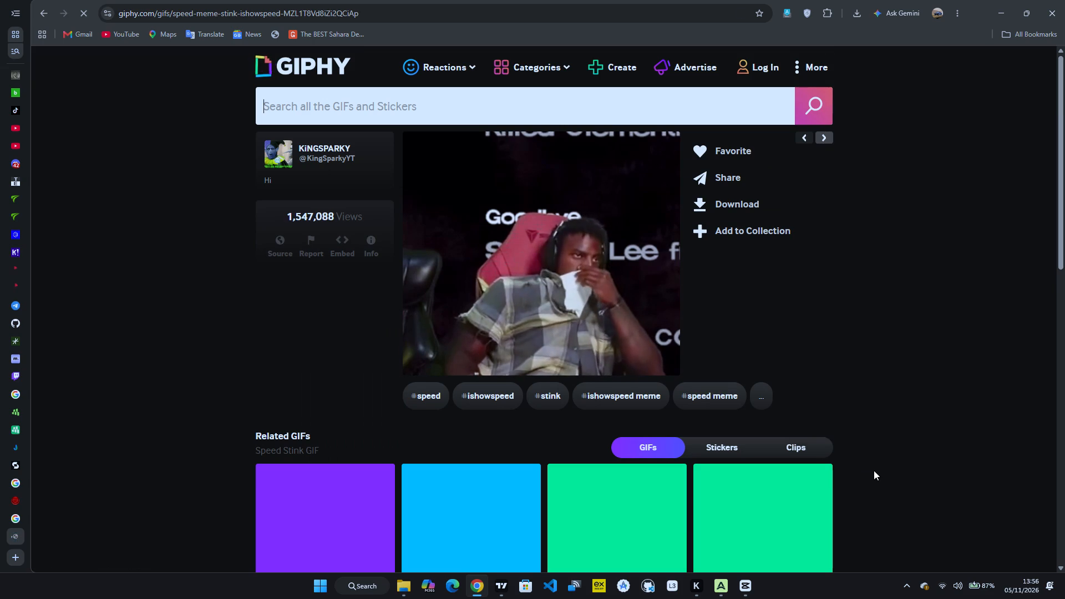
click(759, 401)
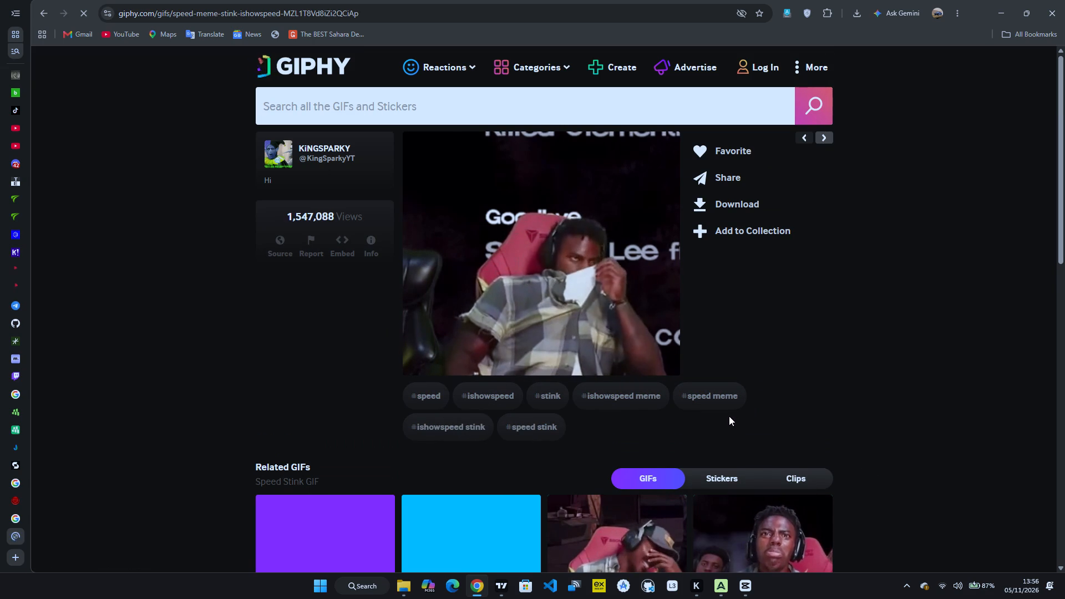
scroll(657, 476, down, 4)
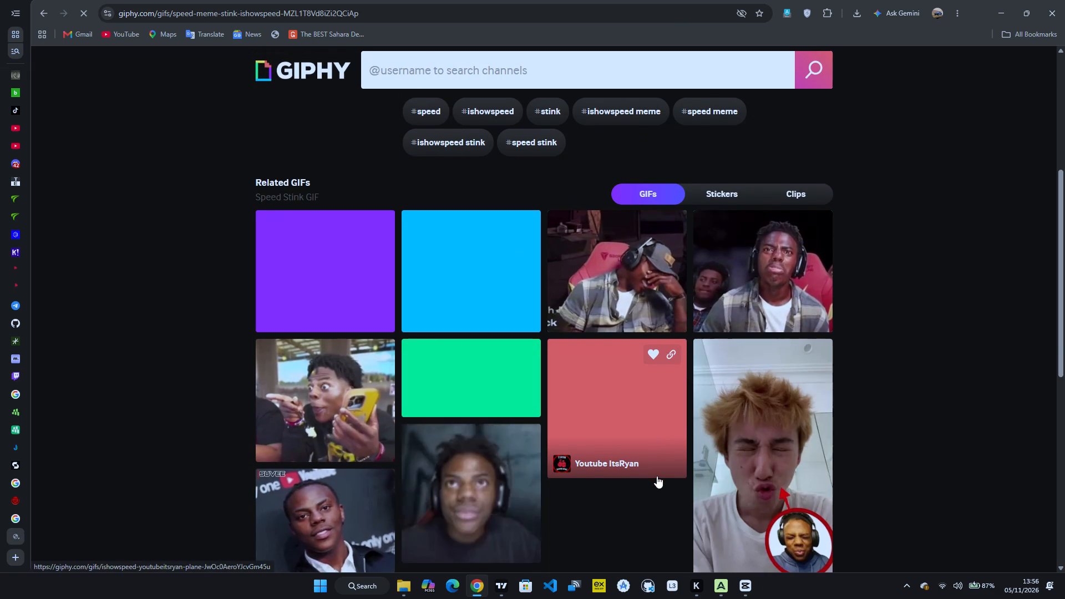
scroll(657, 476, up, 2)
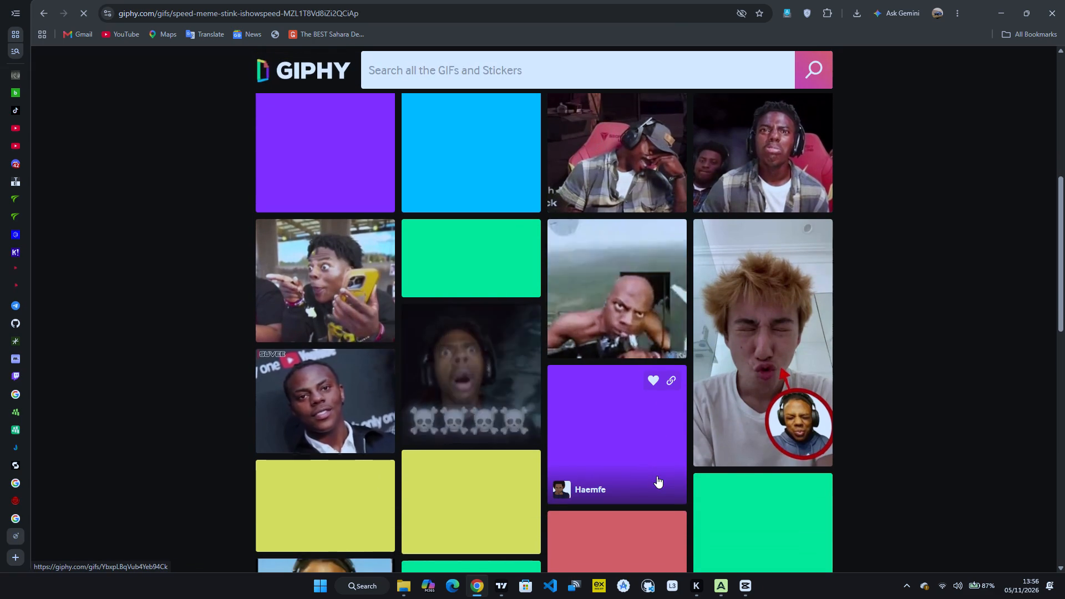
scroll(657, 476, up, 1)
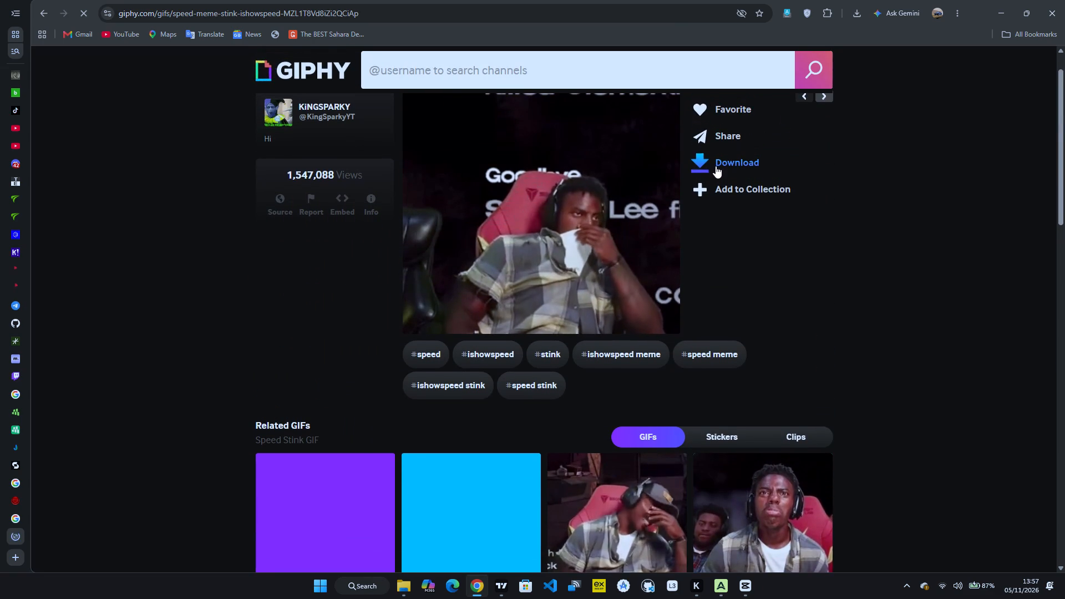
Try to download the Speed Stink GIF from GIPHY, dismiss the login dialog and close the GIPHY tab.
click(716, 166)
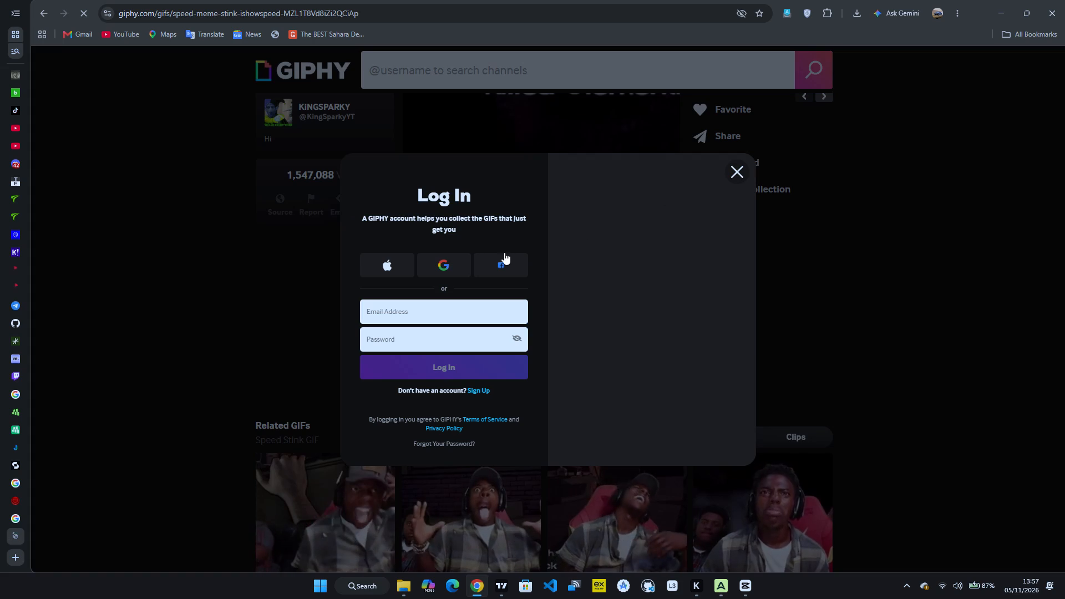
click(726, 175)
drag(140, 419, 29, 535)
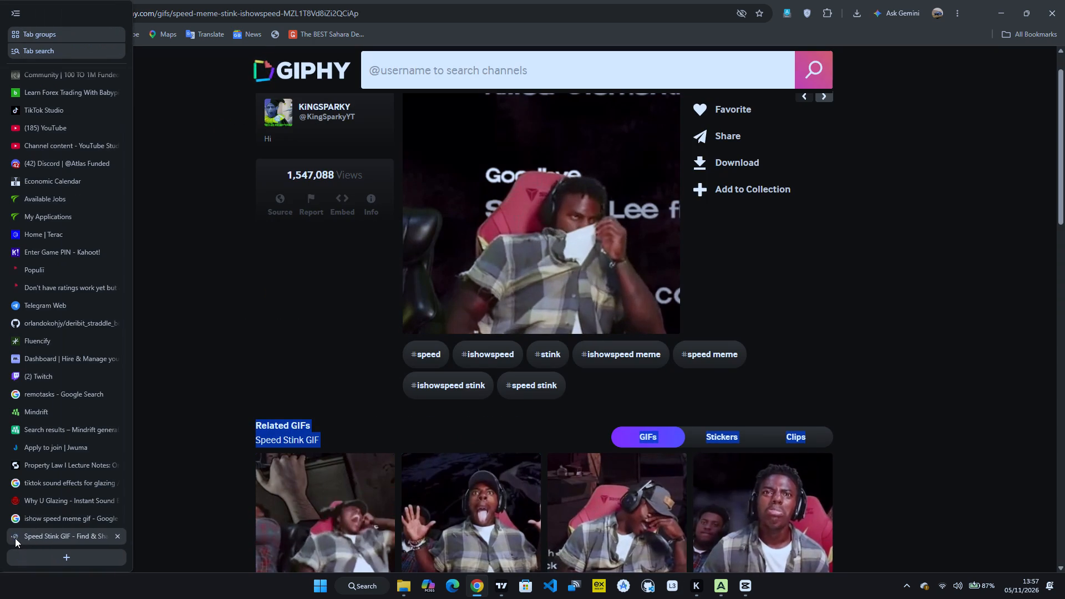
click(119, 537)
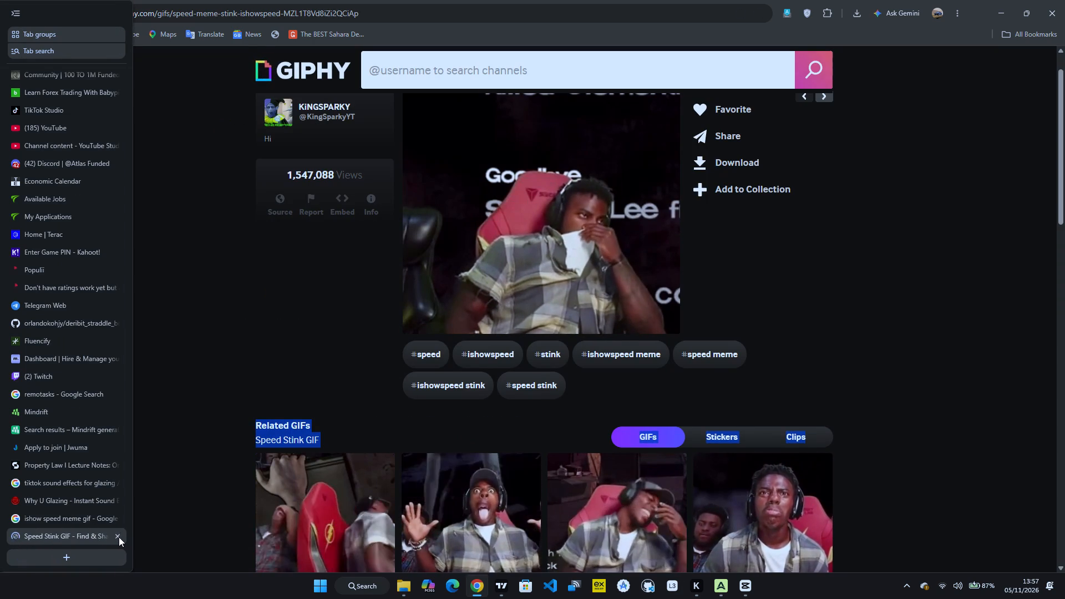
Look through the Google web and video results for "ishow speed meme gif" for a suitable reaction clip.
scroll(492, 309, down, 1)
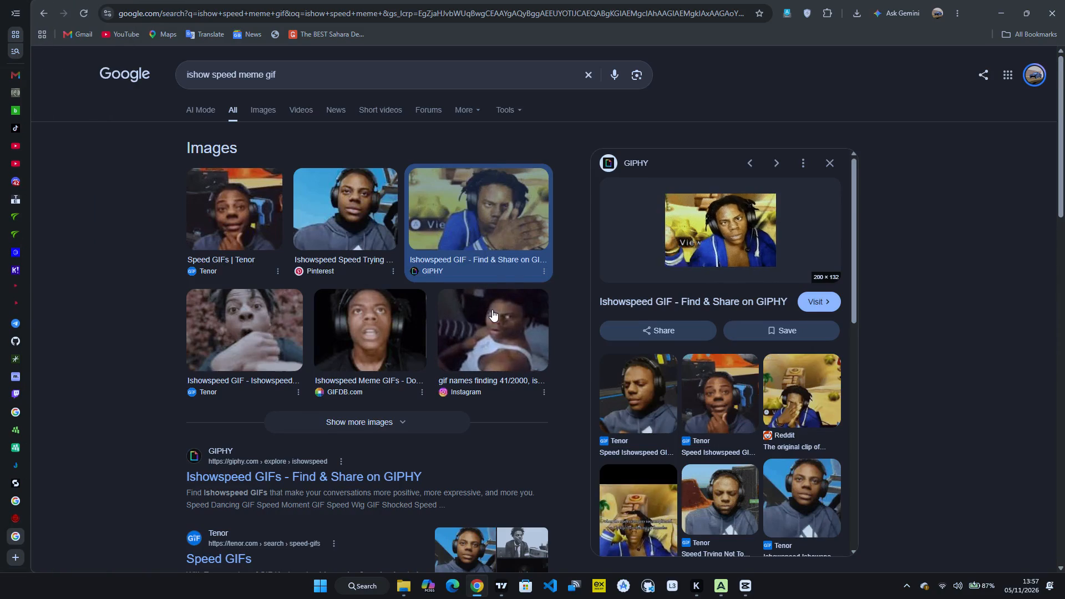
scroll(492, 309, down, 4)
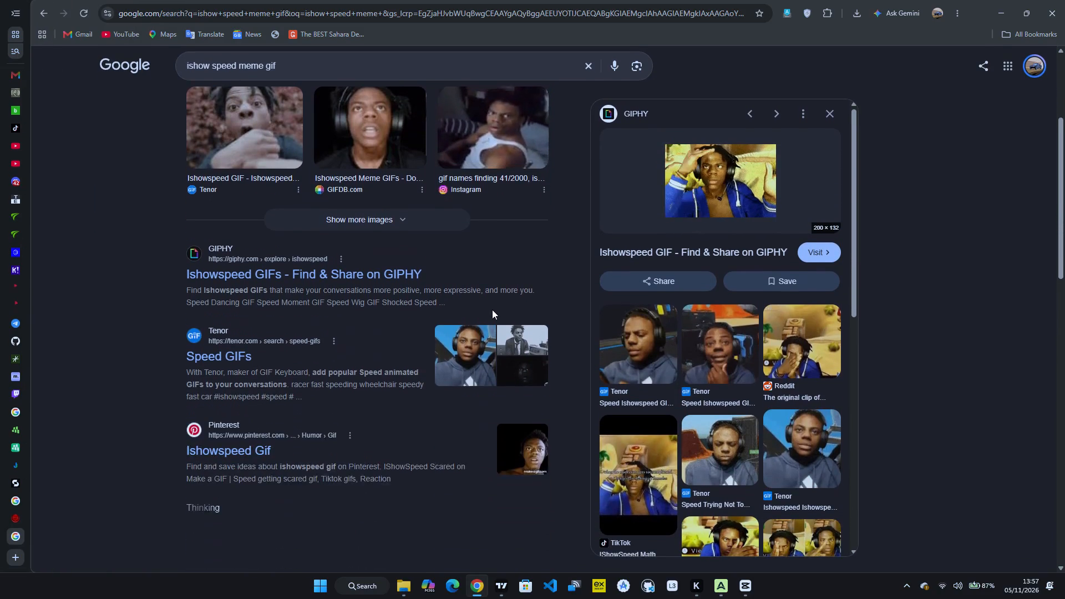
scroll(492, 309, down, 1)
scroll(492, 309, up, 1)
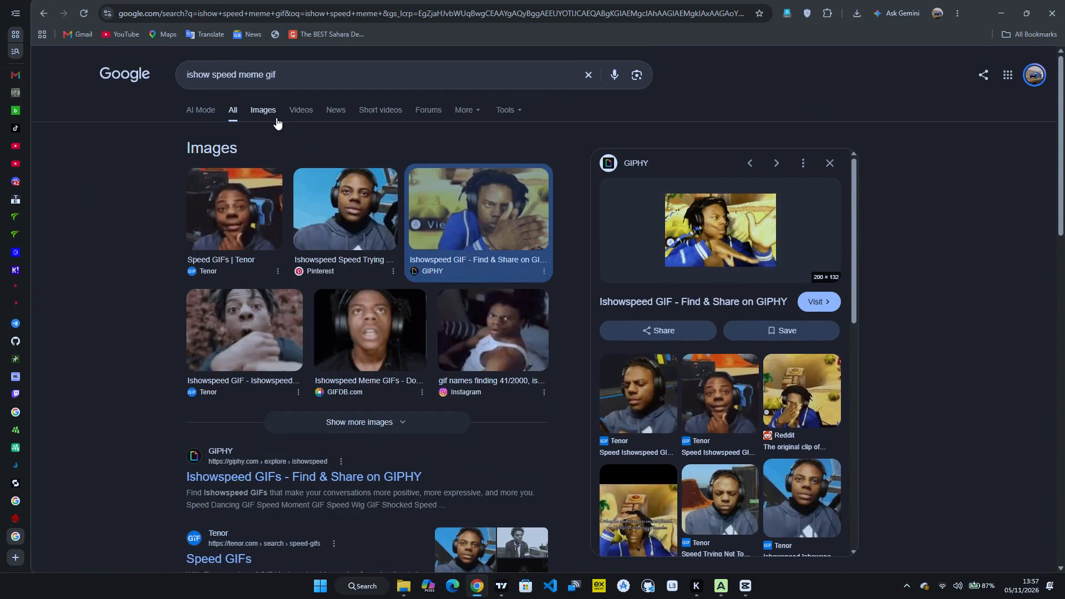
click(276, 118)
click(296, 113)
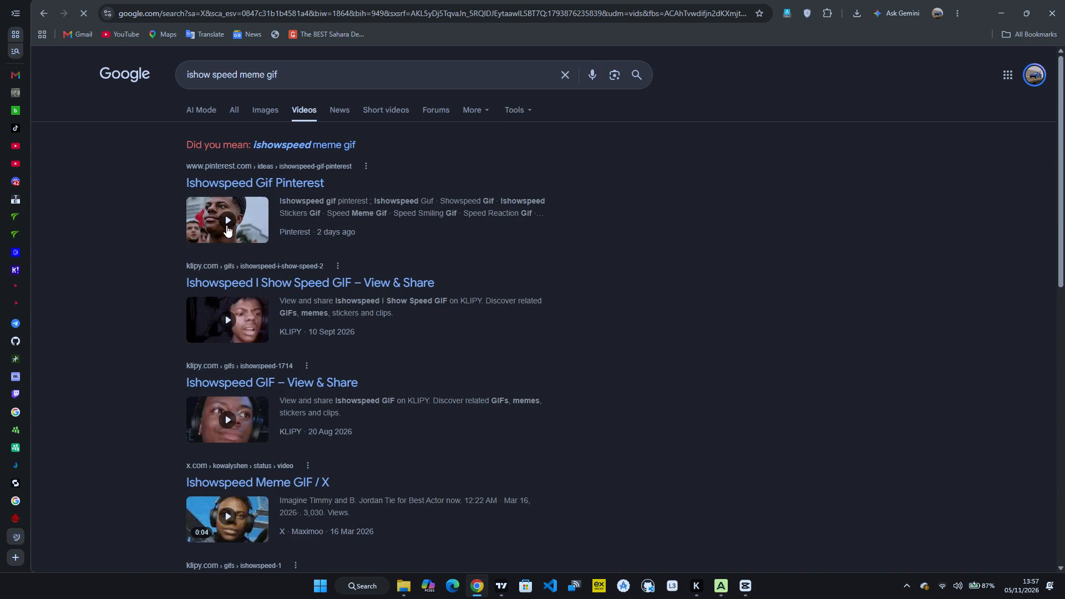
scroll(226, 233, down, 3)
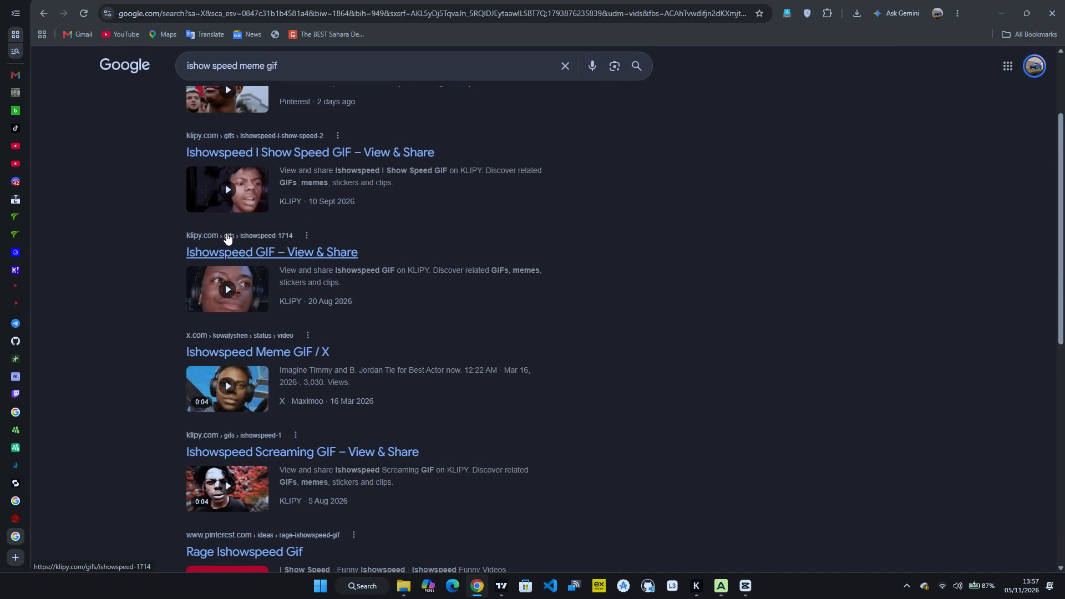
scroll(237, 351, down, 1)
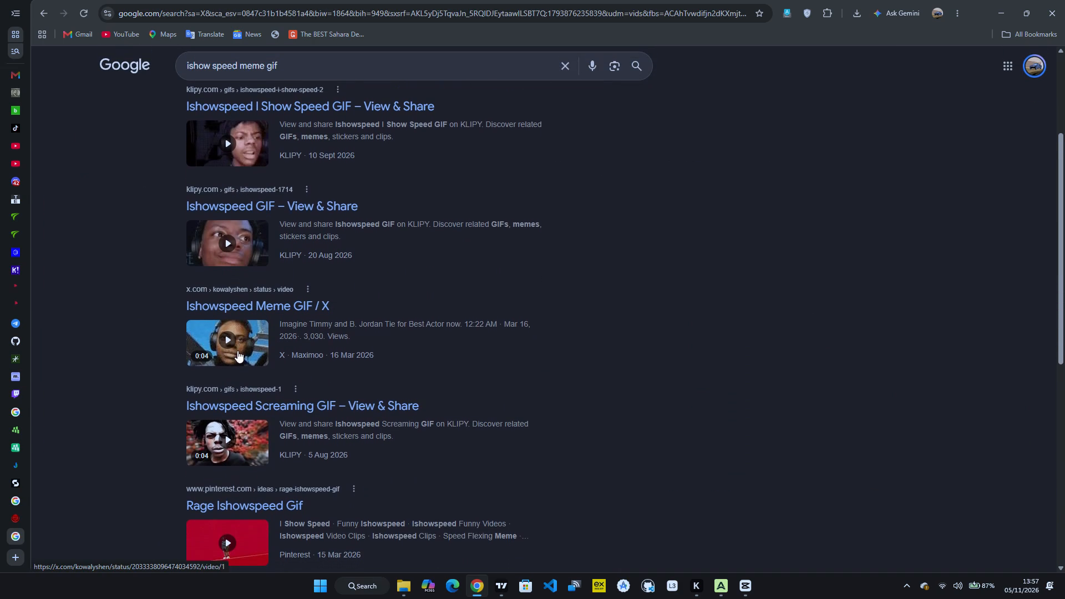
scroll(237, 351, down, 2)
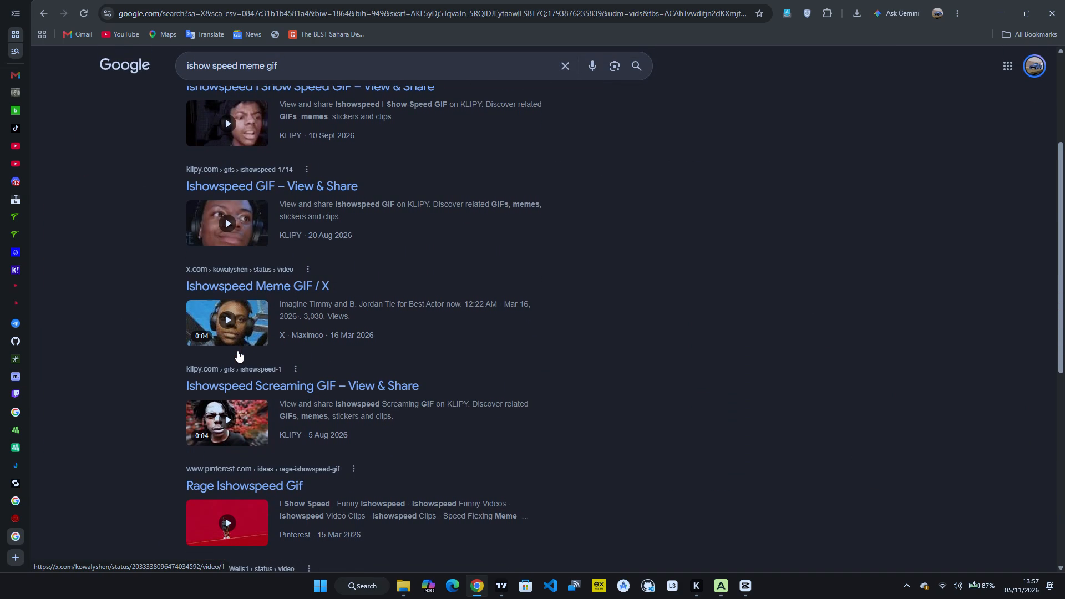
scroll(237, 351, down, 5)
scroll(237, 351, up, 5)
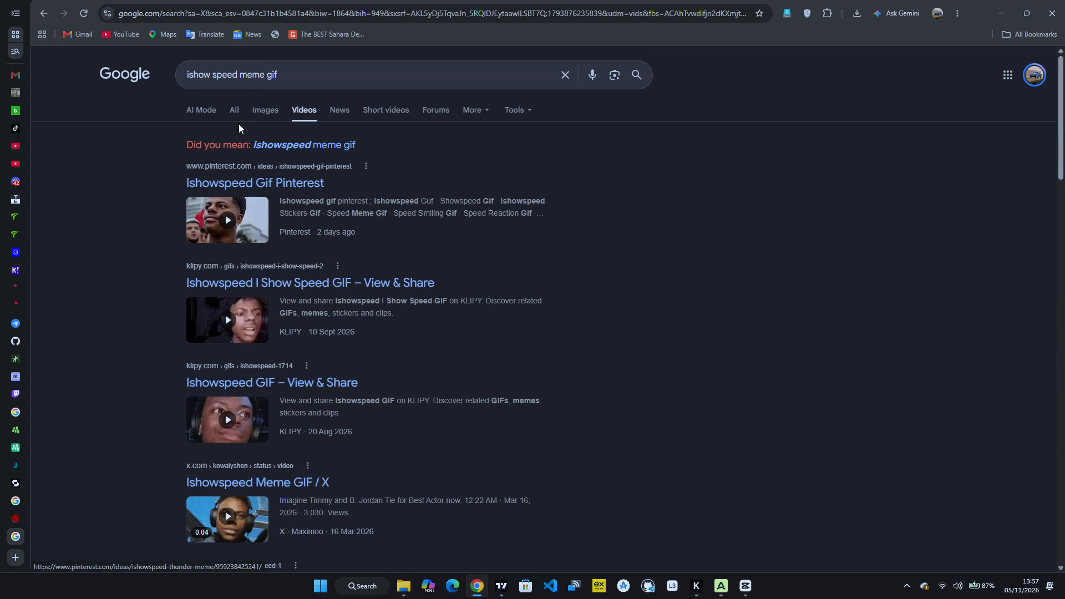
Search with the suggested spelling "ishowspeed meme gif" and check its video, image, AI Mode and general results.
click(274, 145)
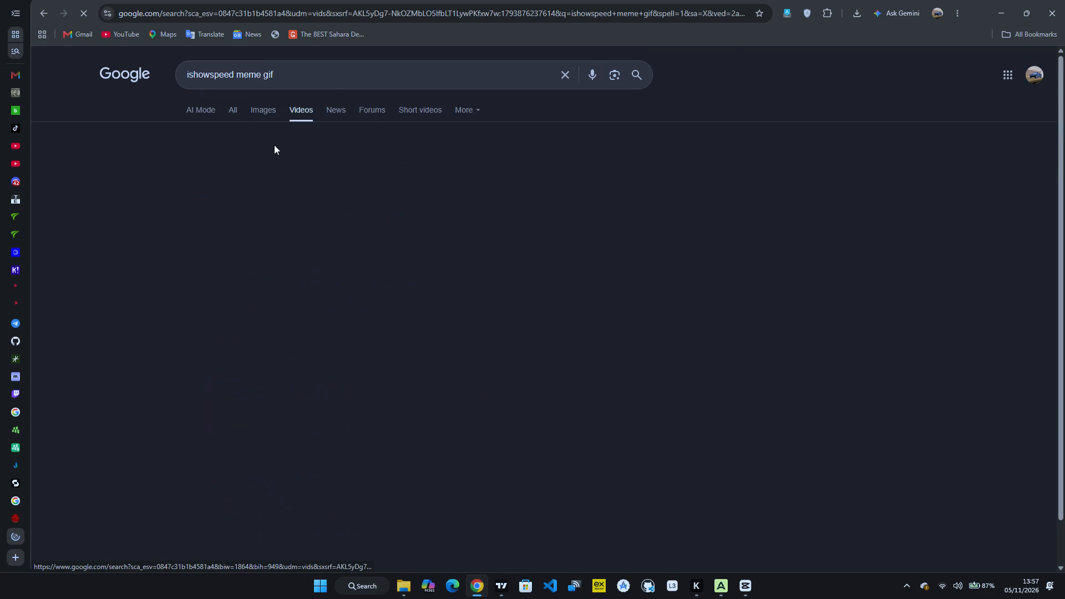
click(272, 103)
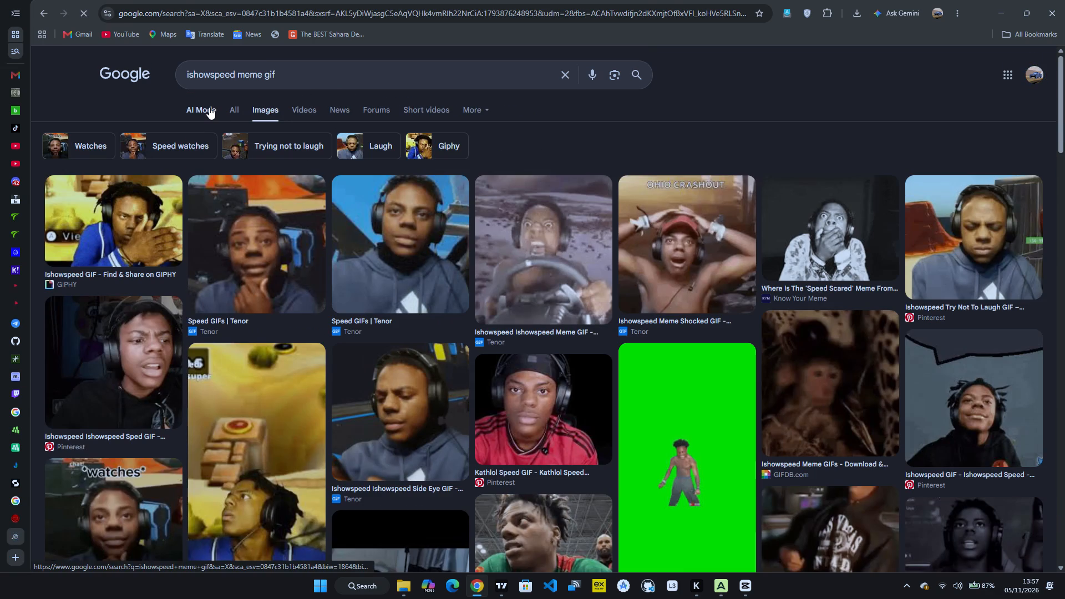
click(209, 107)
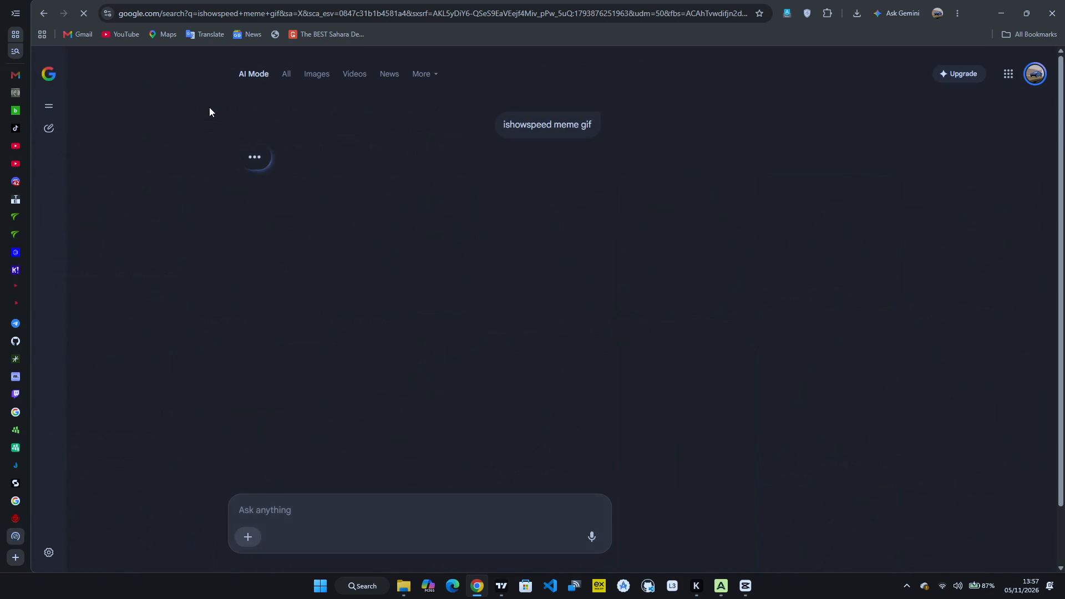
click(287, 75)
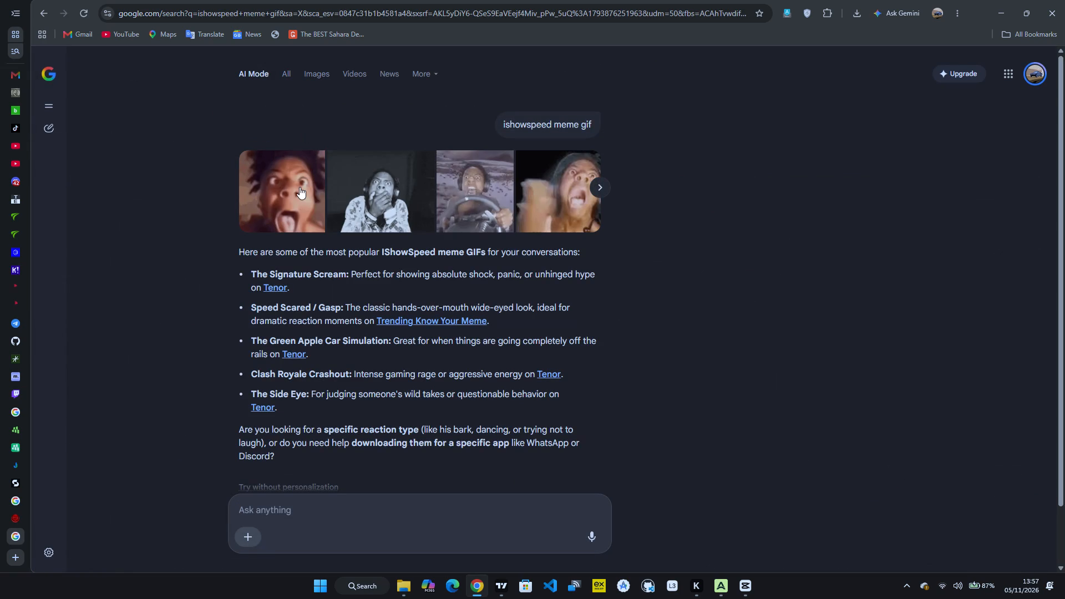
click(286, 78)
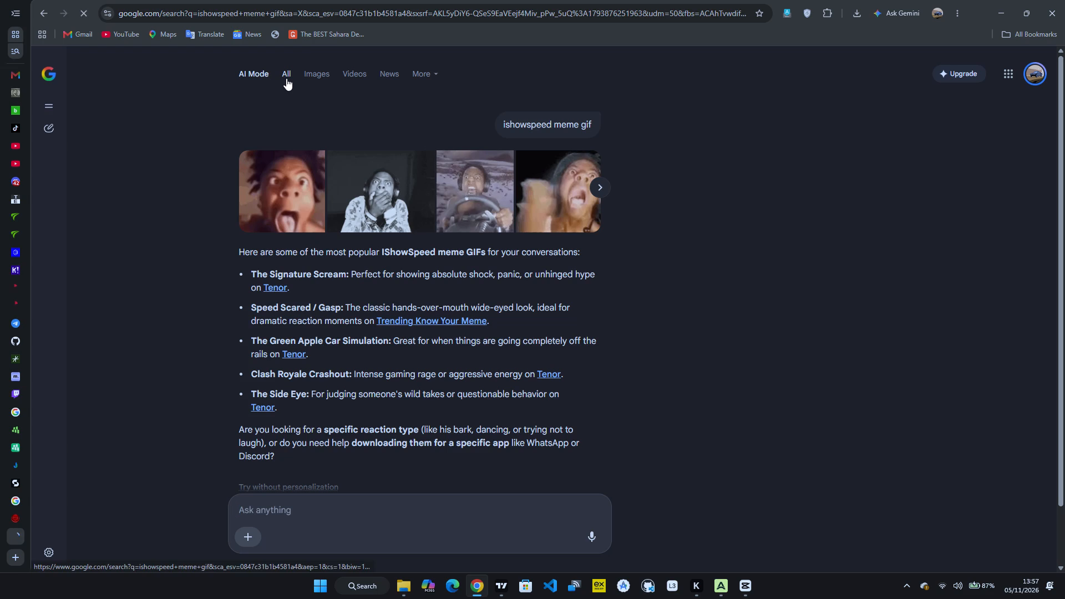
Extend the Google search to "ishowspeed meme gif relatable to glazing".
click(310, 78)
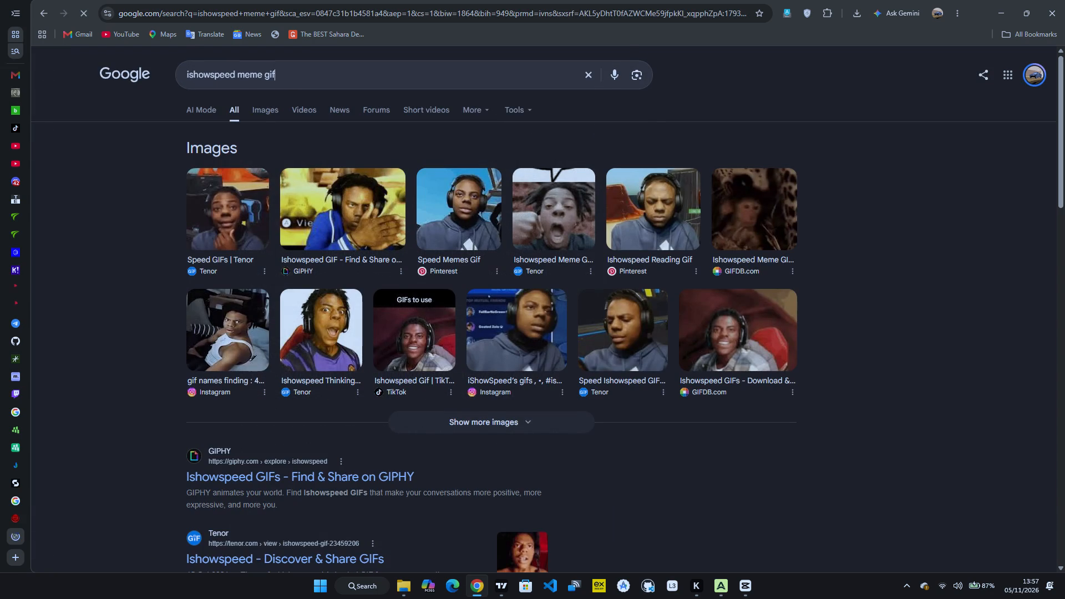
key(space)
text(relatable to glazi)
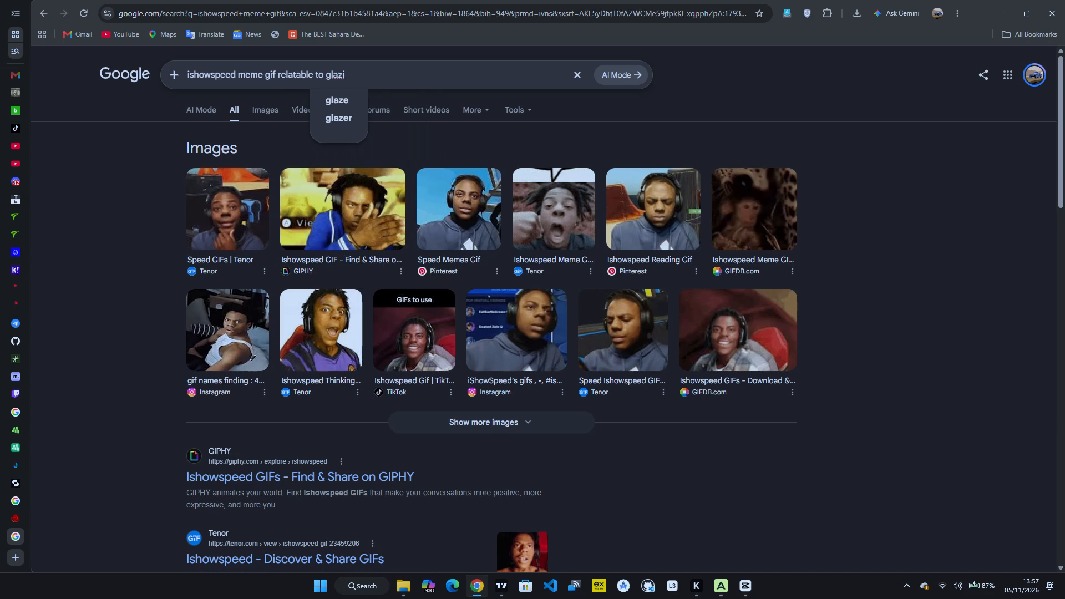
text(ng)
key(Return)
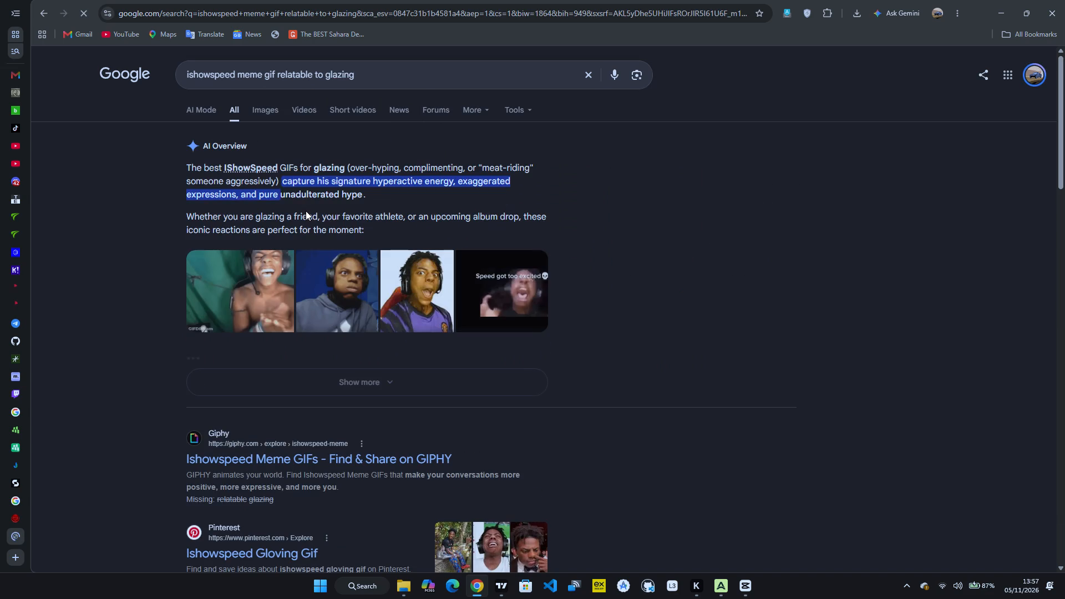
Preview the gifdb.com Super Excited Ishowspeed result and look through the other GIFs in the expanded AI Overview.
click(246, 296)
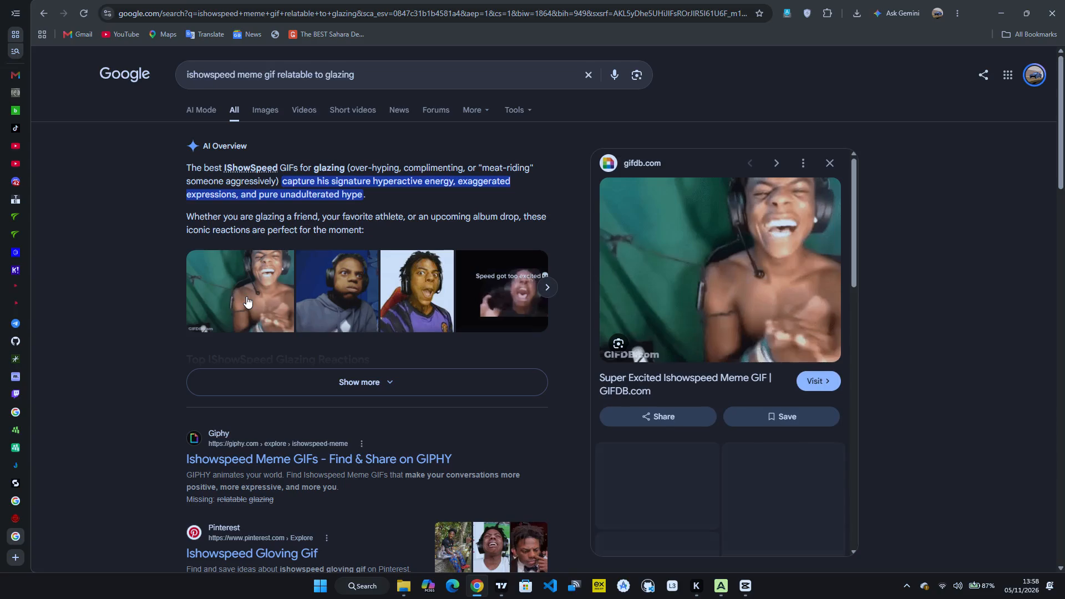
click(37, 505)
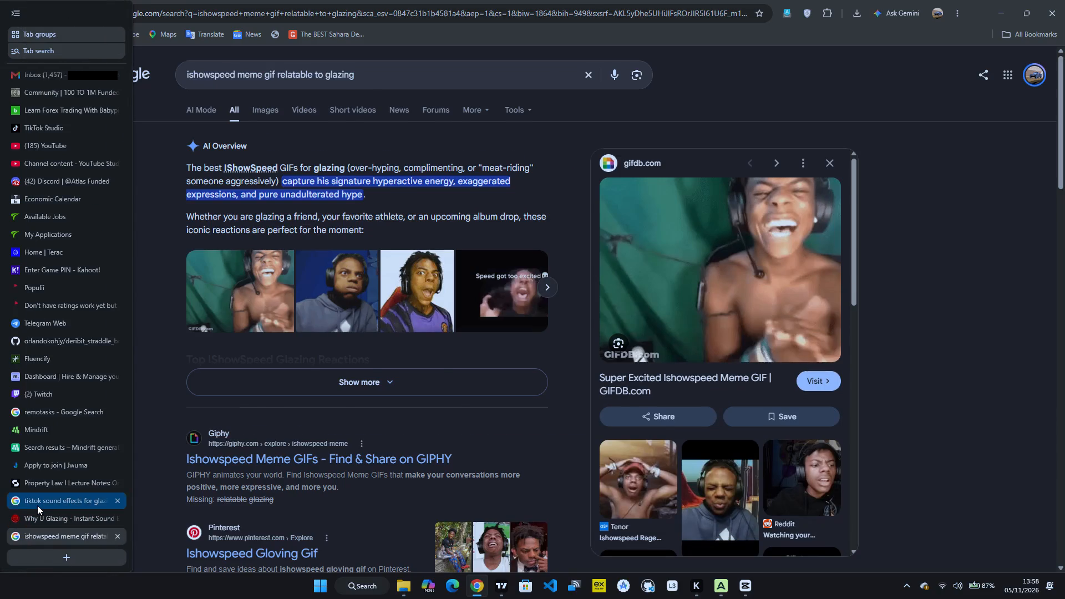
click(90, 521)
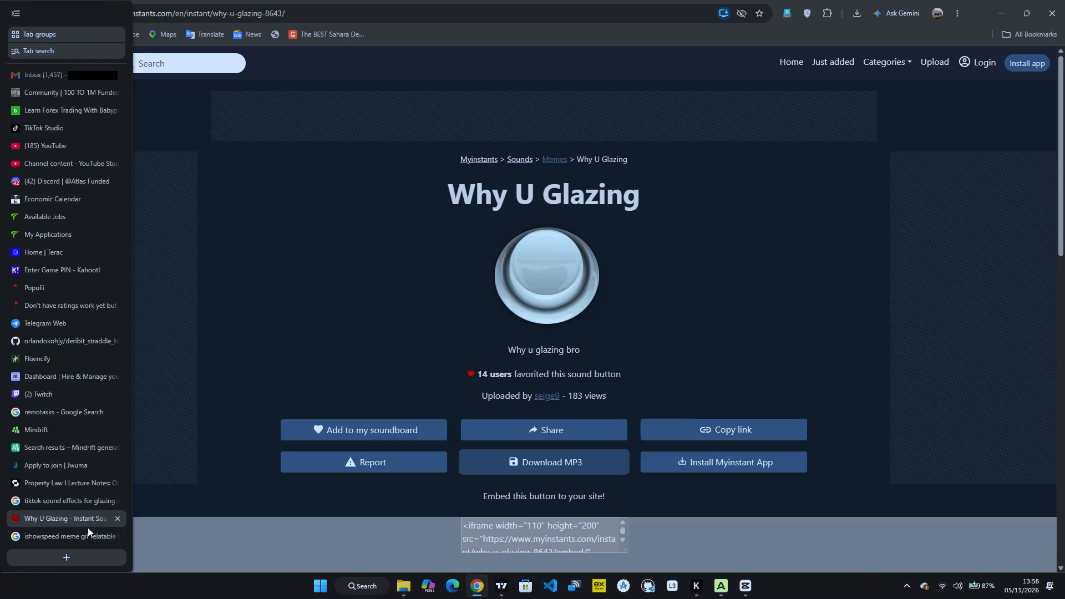
click(87, 534)
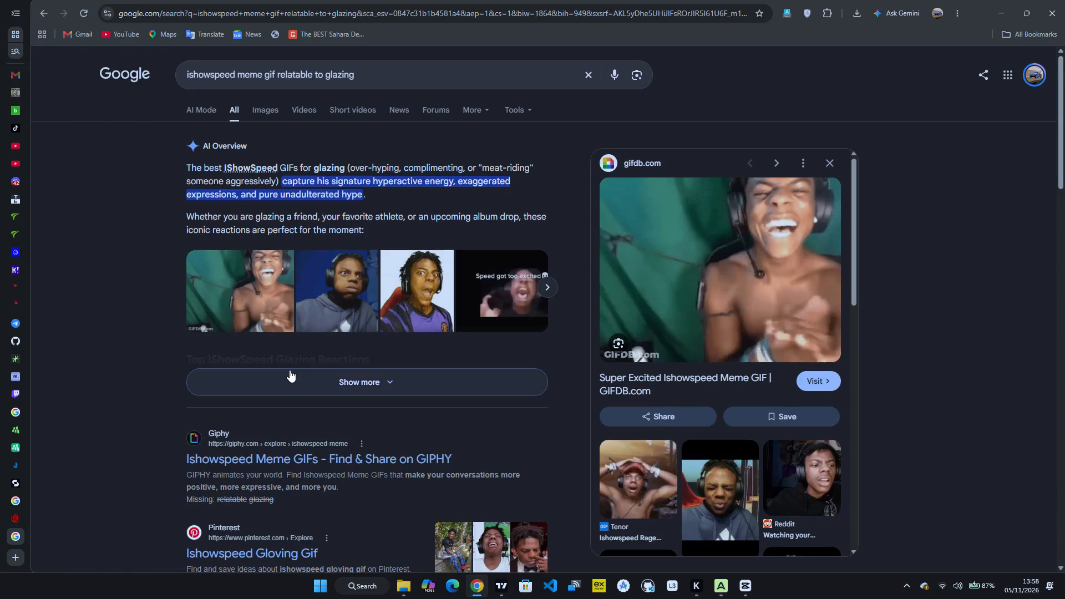
click(290, 370)
click(258, 275)
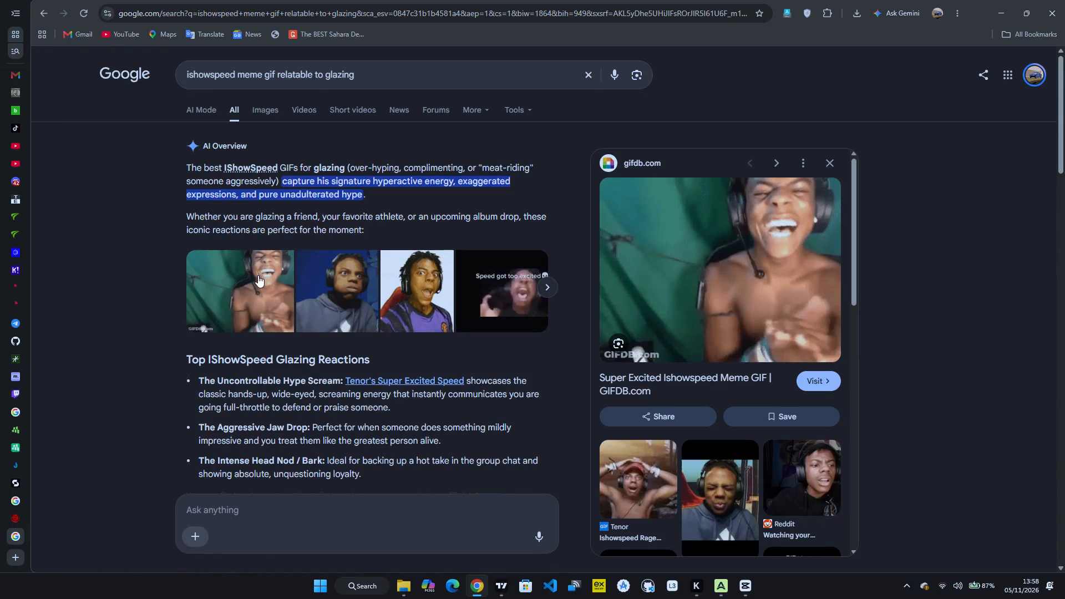
click(544, 287)
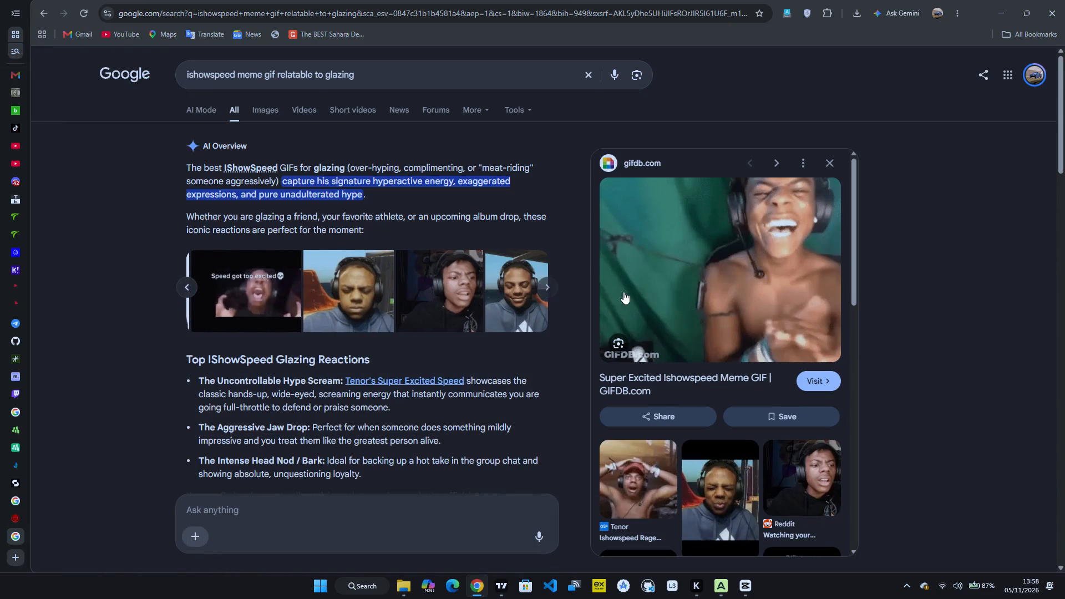
Open the Super Excited Ishowspeed Meme GIF page on GIFDB, download the GIF and check the recent downloads.
click(676, 301)
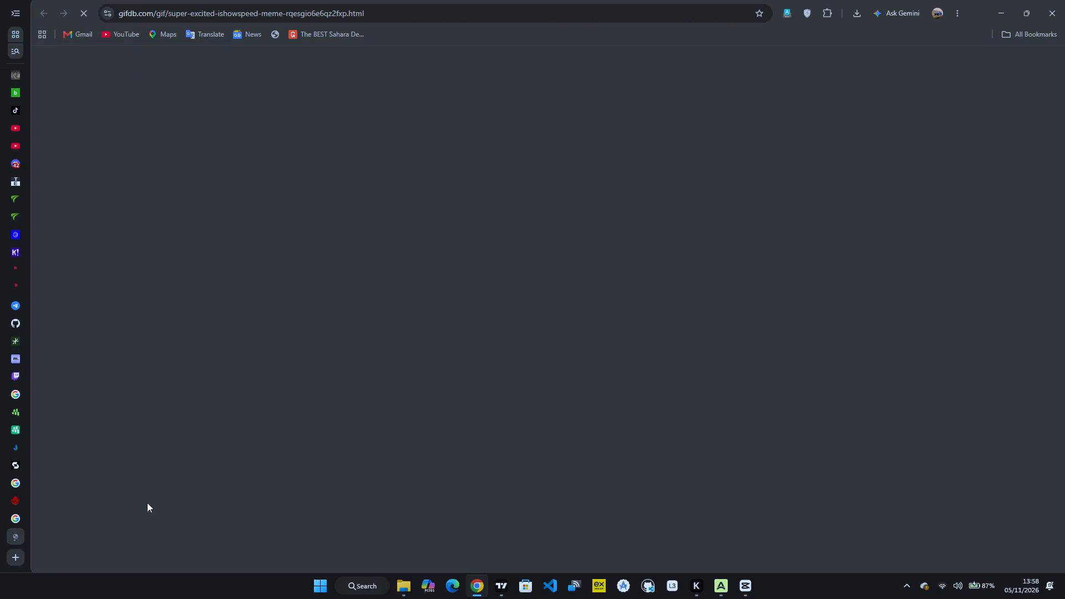
scroll(508, 387, down, 1)
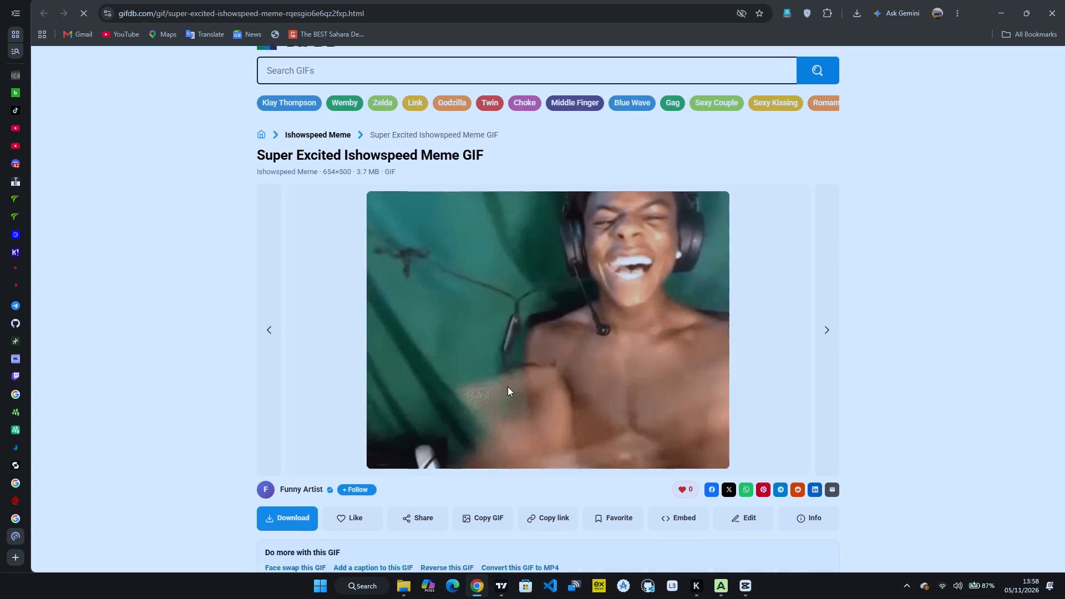
scroll(508, 387, down, 2)
click(288, 473)
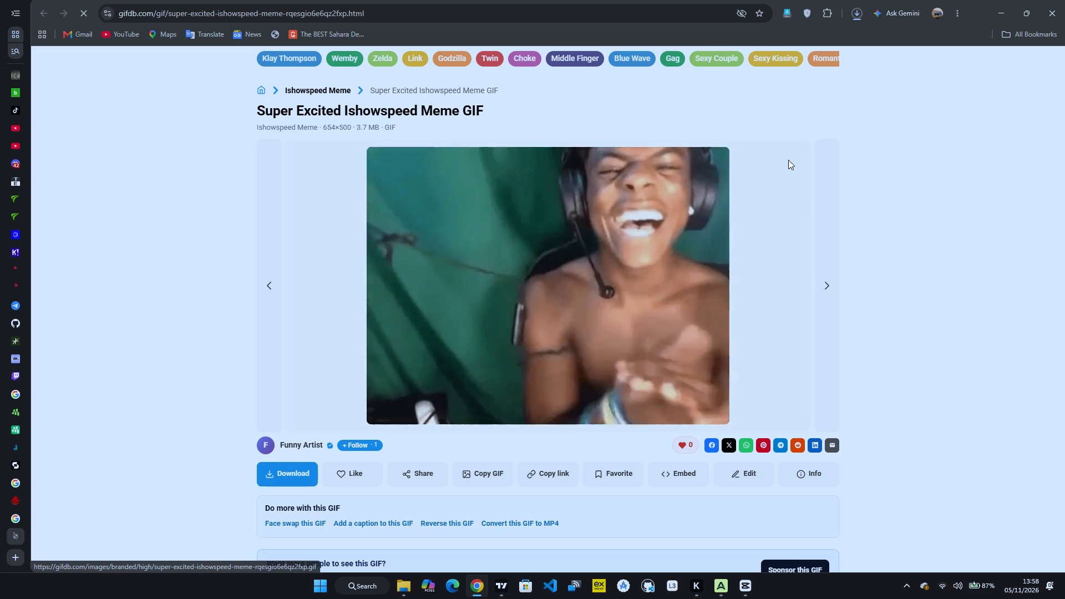
drag(856, 29, 855, 19)
click(855, 19)
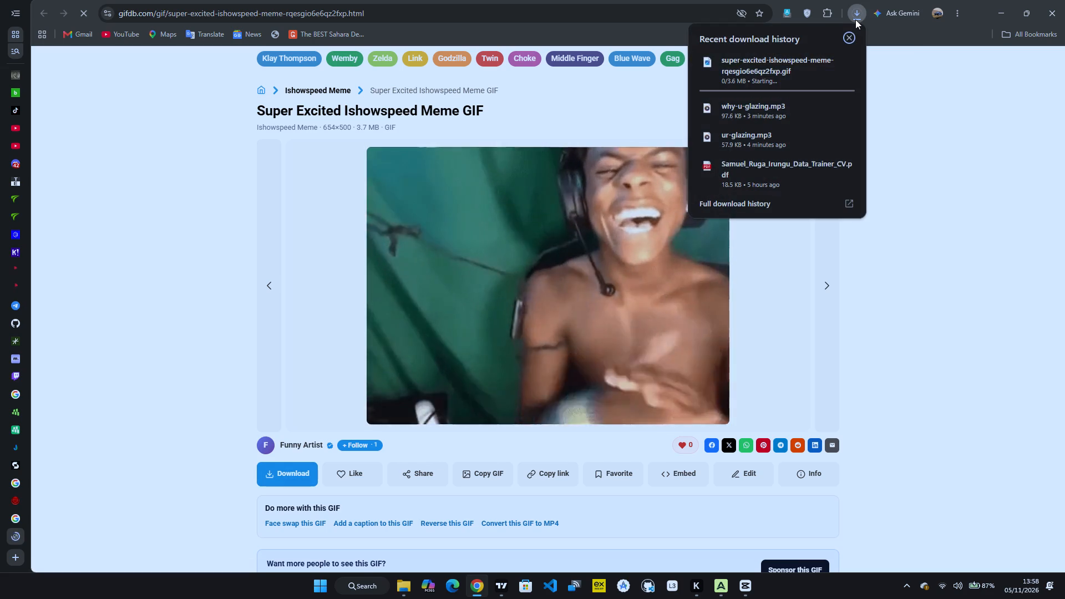
Return to the Google results for ishowspeed glazing GIFs, preview the Tenor Ishowspeed Rage Meme GIF and open its page.
click(855, 19)
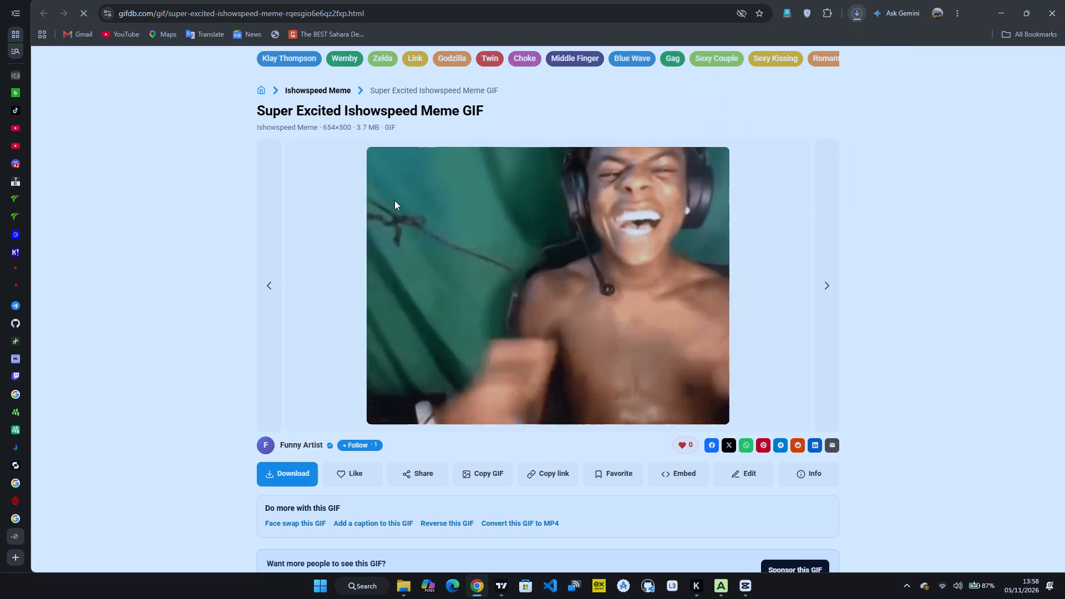
click(31, 516)
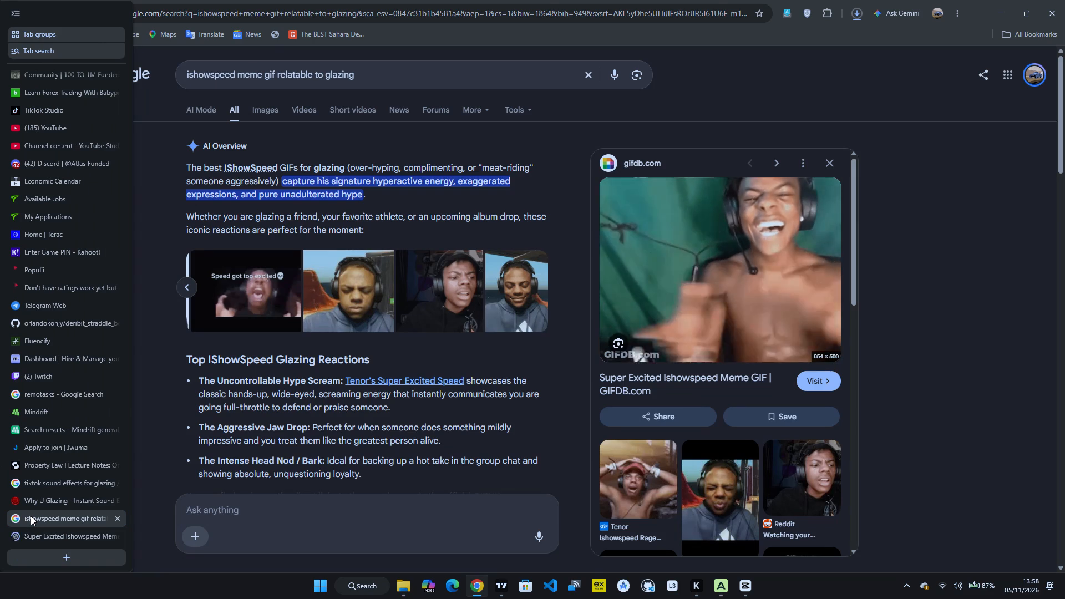
scroll(692, 438, down, 2)
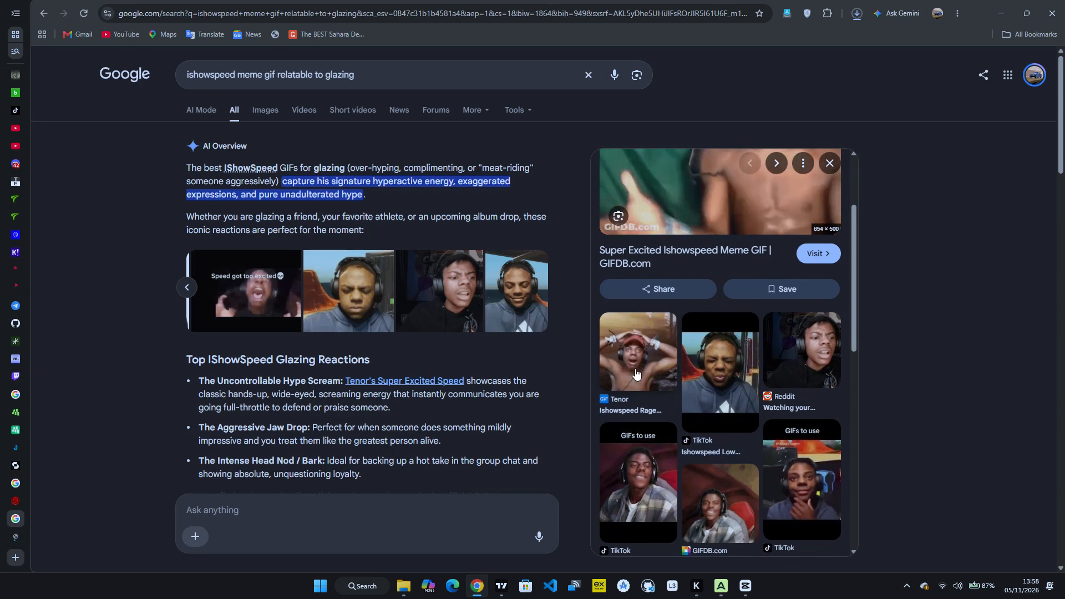
click(635, 368)
click(707, 227)
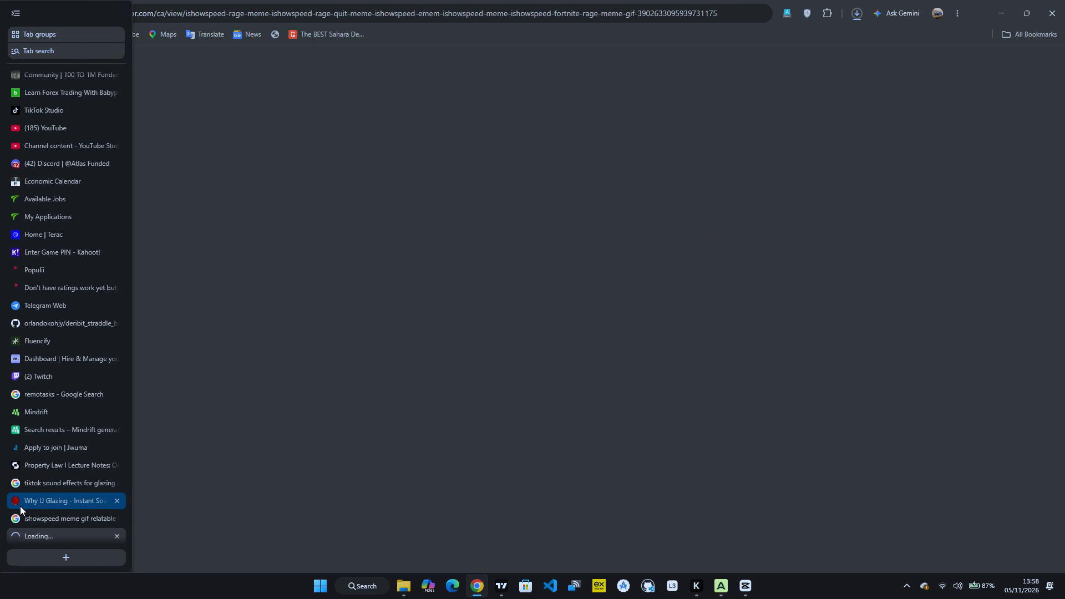
Listen to the Why U Glazing sound on its Myinstants page and return to the ishowspeed GIF search results.
click(20, 506)
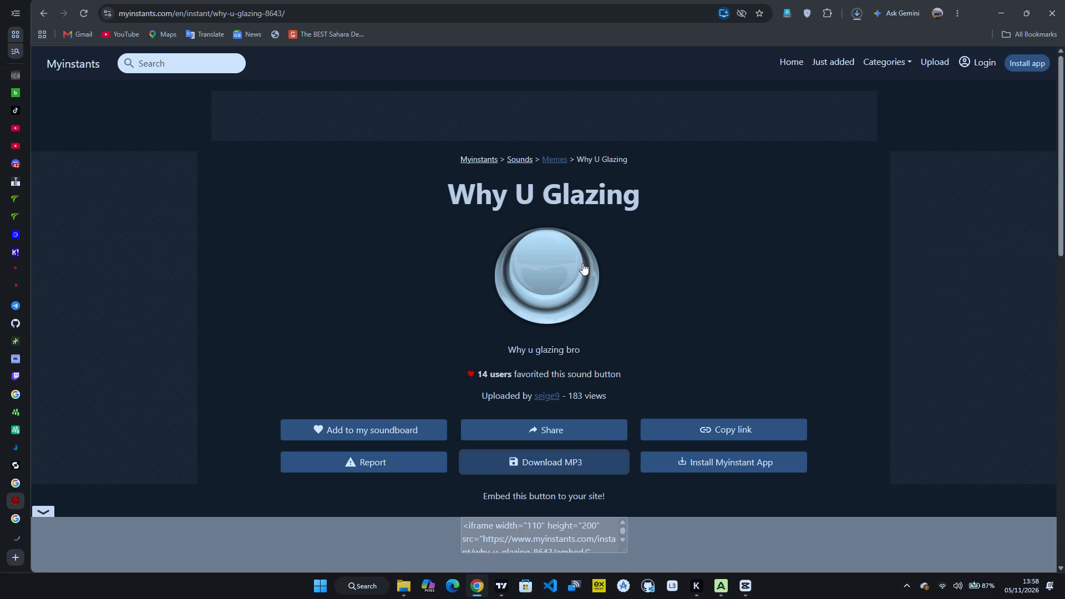
click(582, 263)
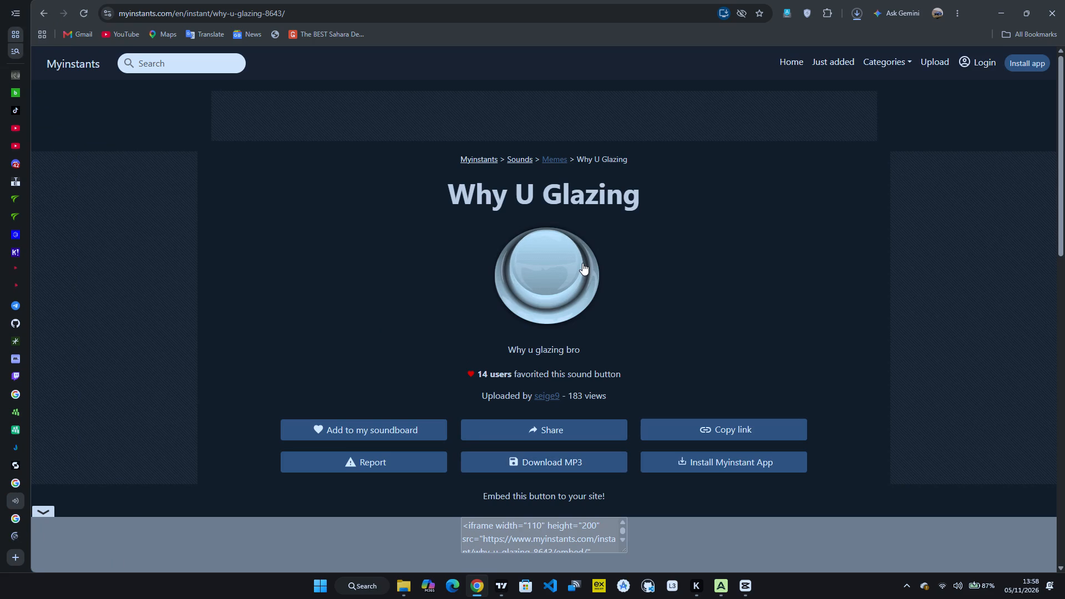
click(582, 263)
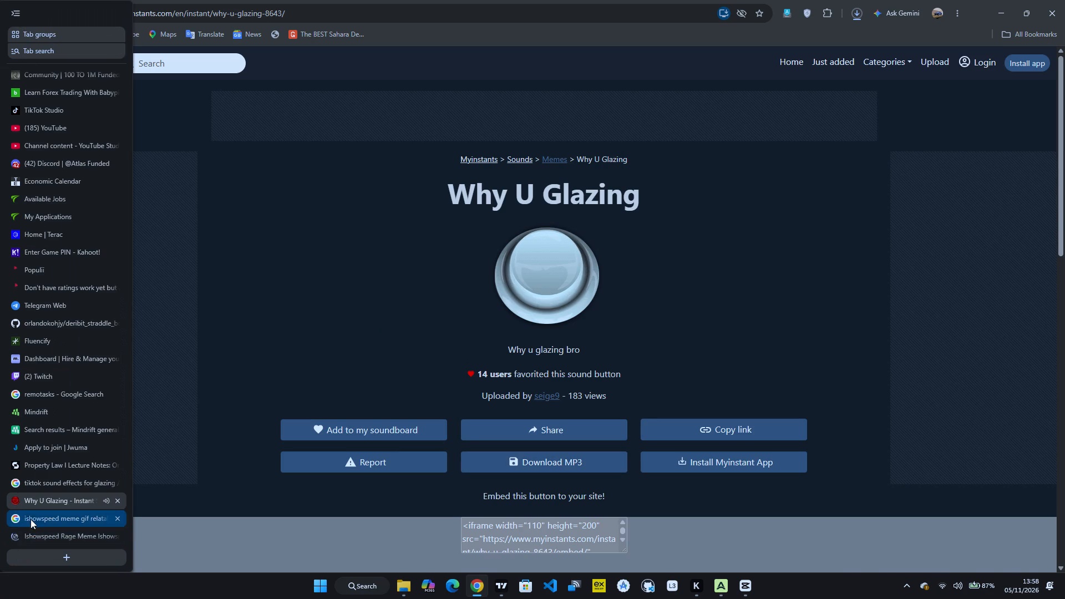
click(32, 516)
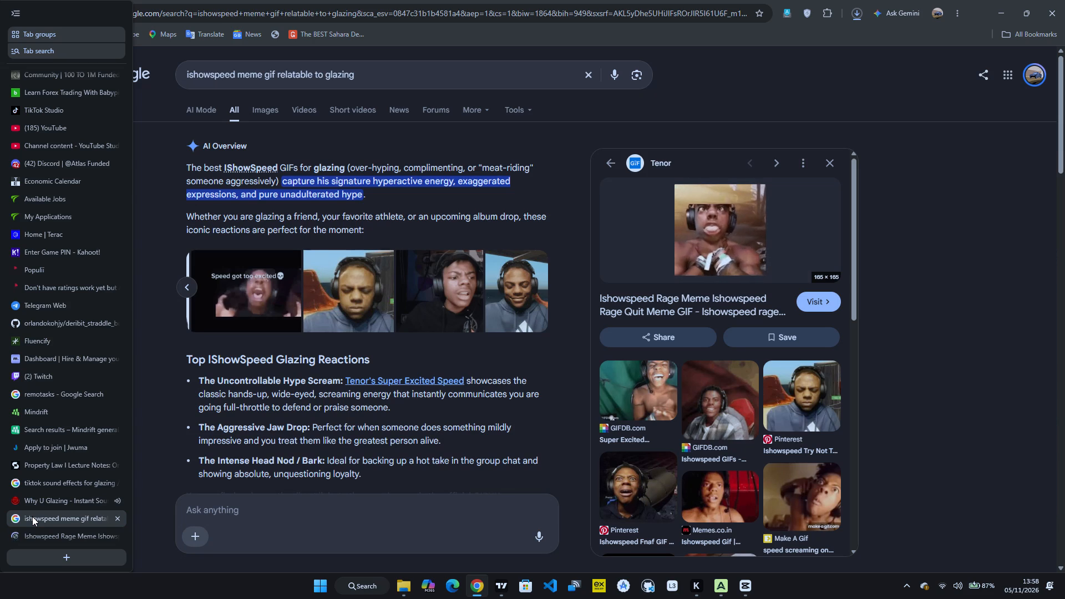
click(59, 495)
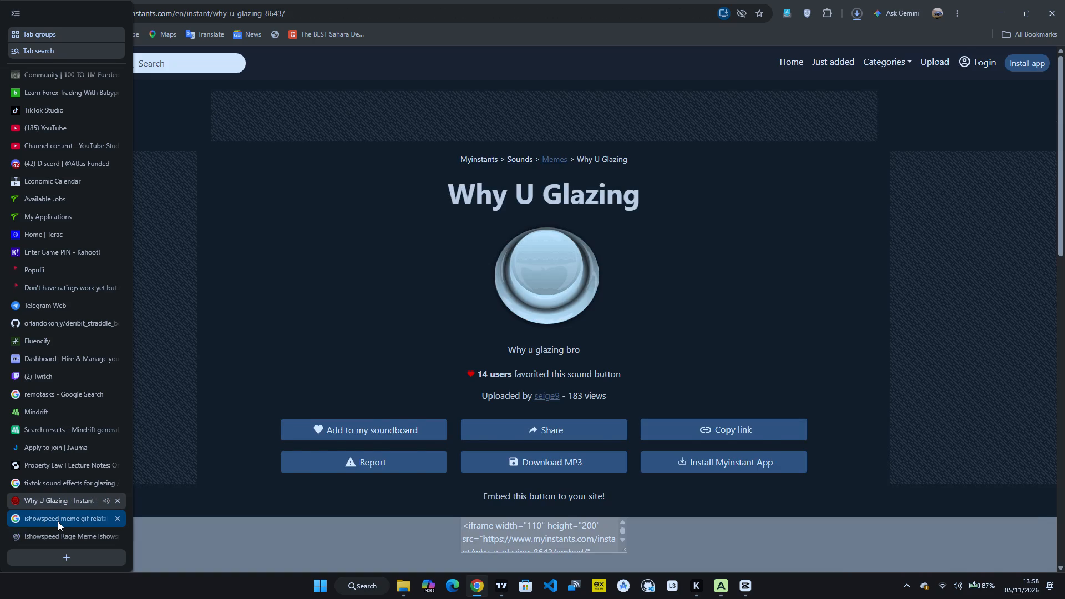
click(58, 521)
Switch to CapCut and add why-u-glazing from the Downloads folder to the timeline, on a separate audio track below ur-glazing.
click(737, 581)
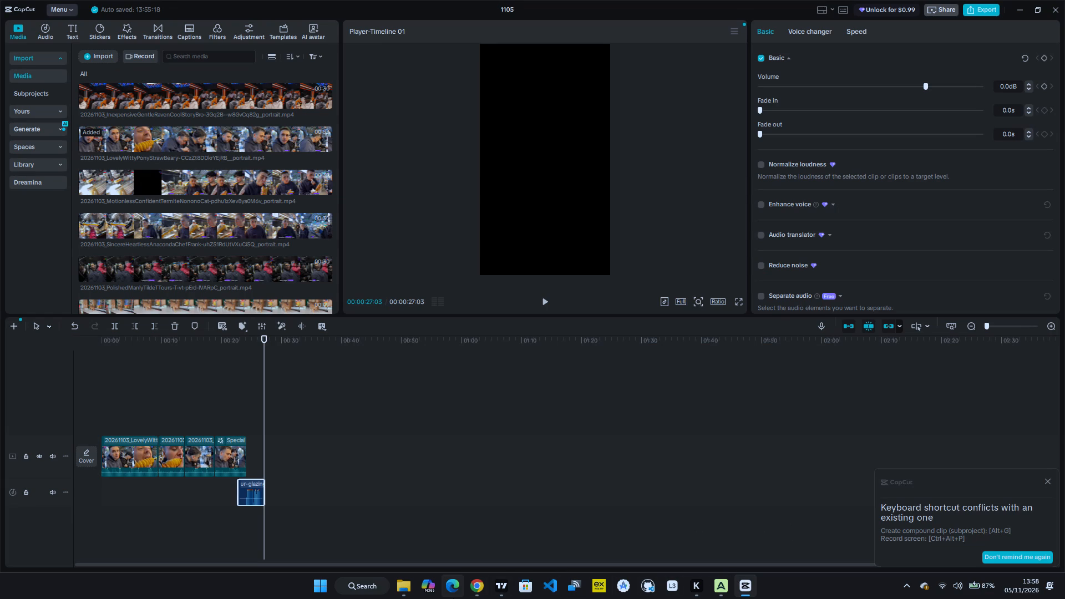
click(409, 585)
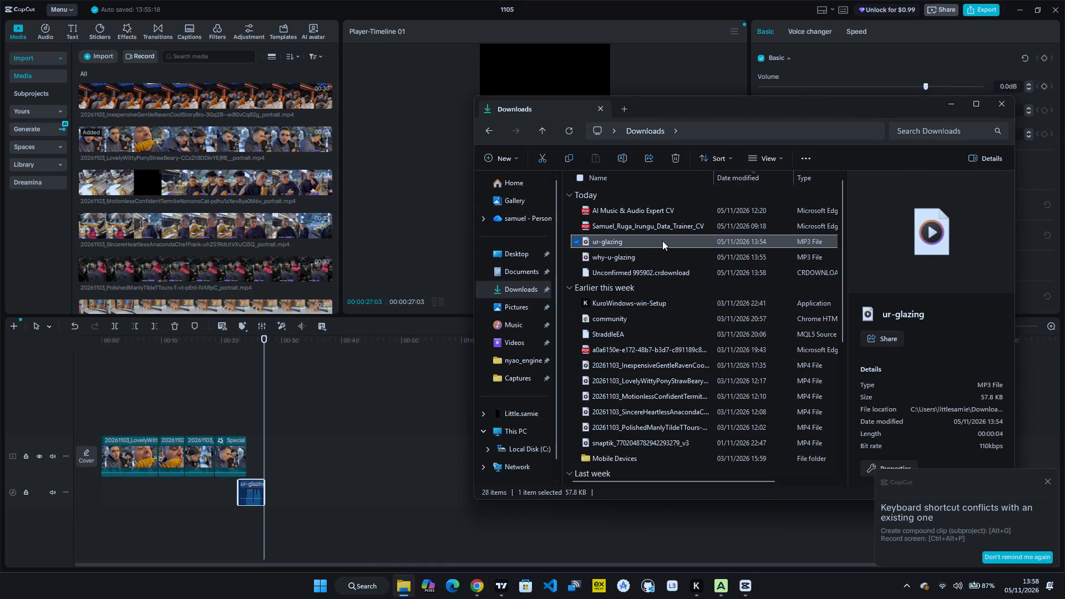
drag(657, 255, 403, 321)
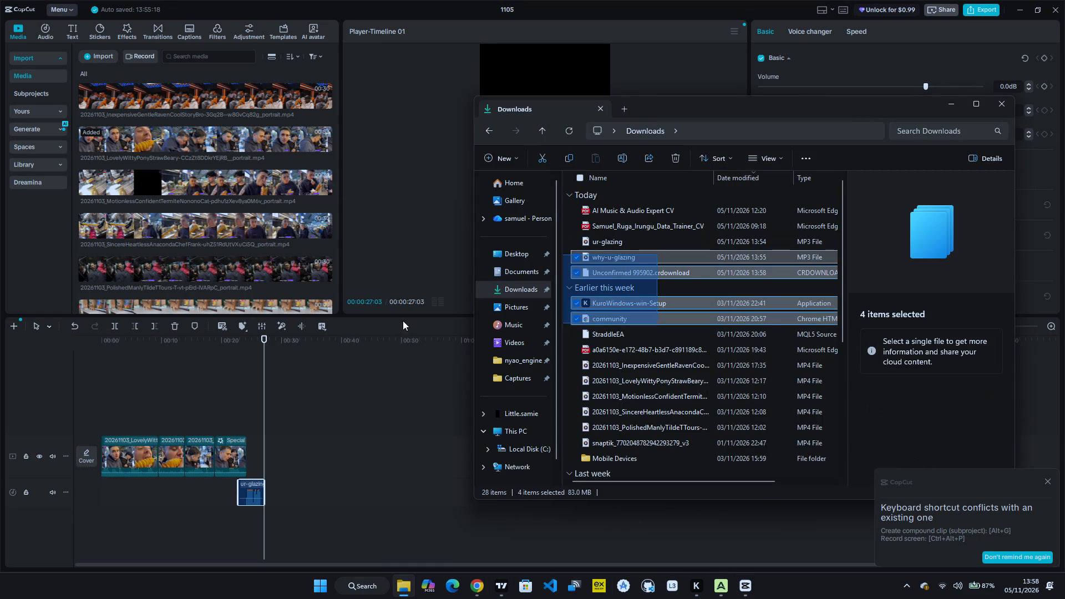
drag(403, 321, 603, 254)
drag(603, 254, 252, 464)
drag(277, 491, 248, 493)
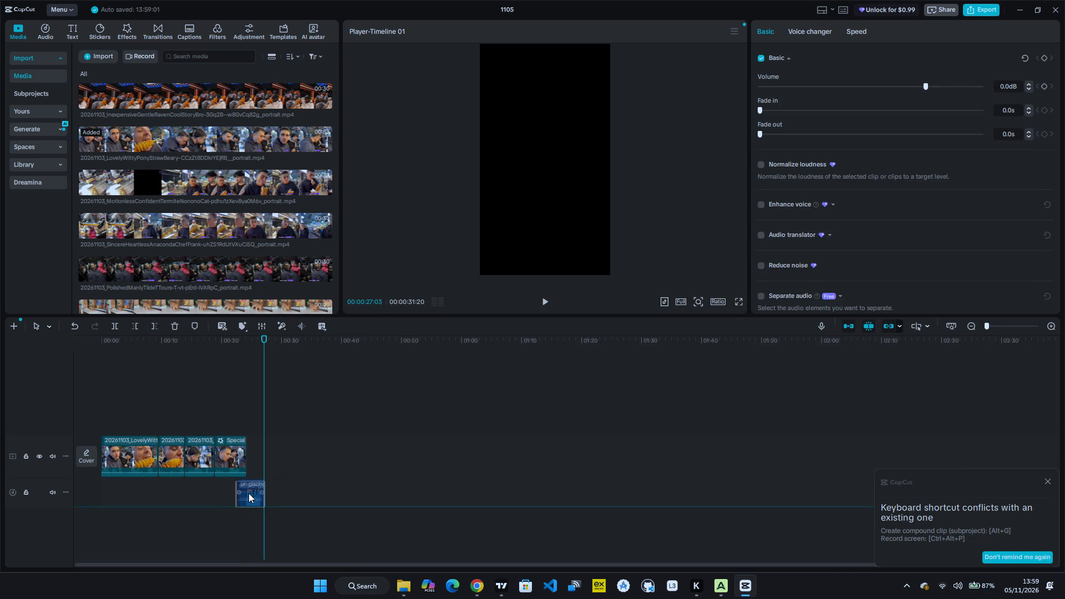
drag(248, 493, 241, 493)
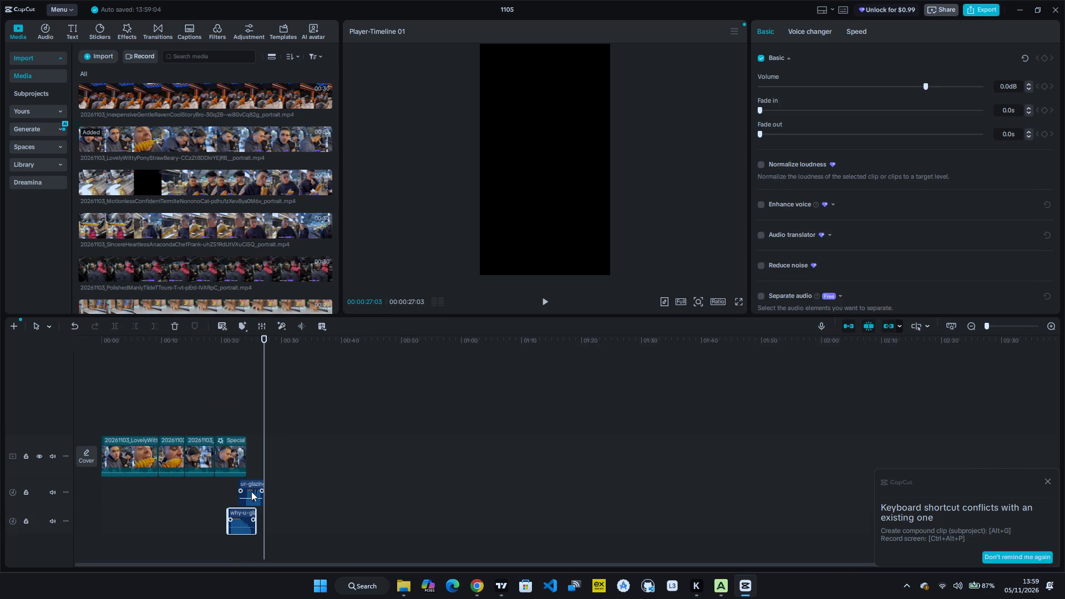
Shift both glazing sounds later, with why-u-glazing starting just before the last video clip ends and ur-glazing at about 25 s, and play the edit.
click(251, 491)
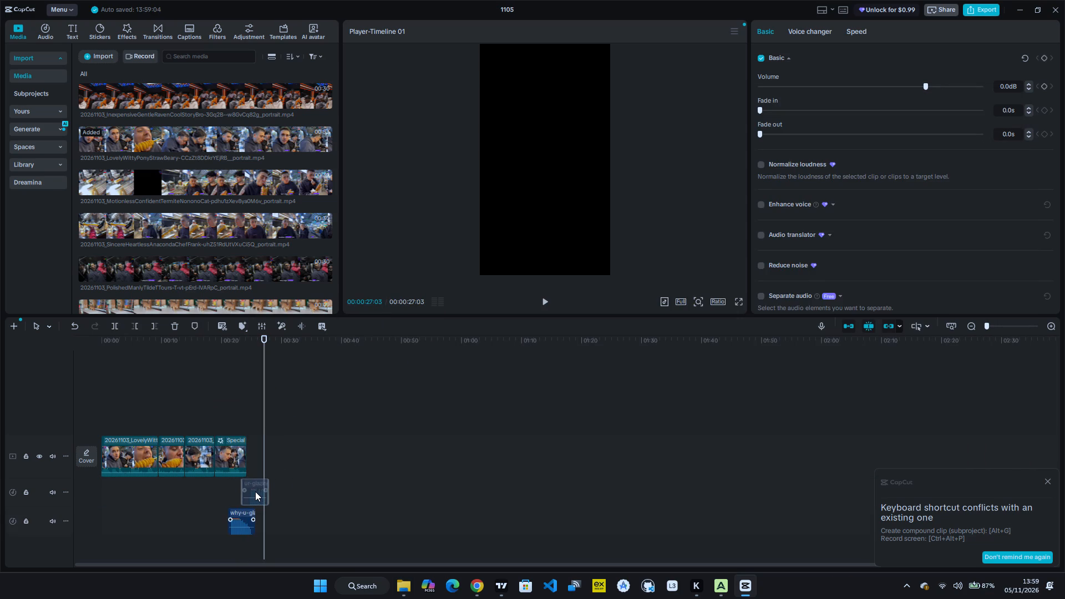
drag(244, 517, 250, 517)
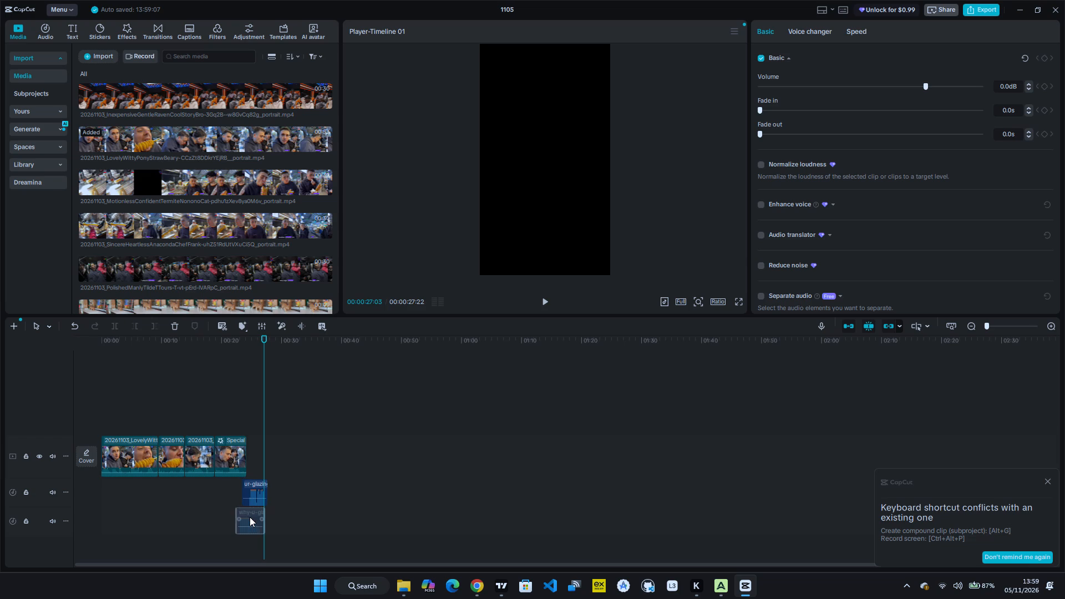
drag(250, 517, 257, 517)
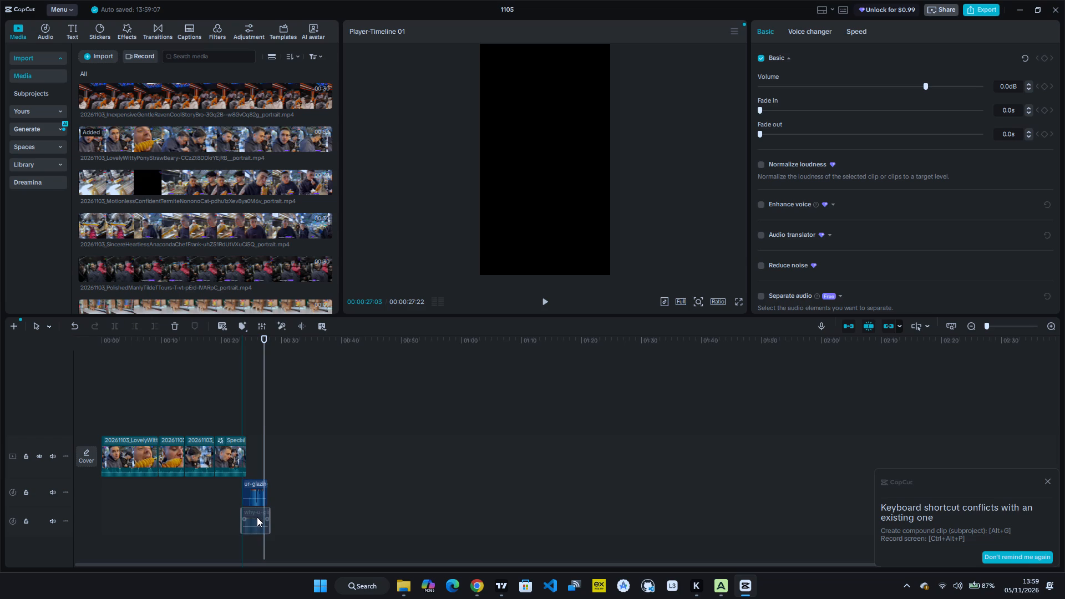
drag(257, 517, 256, 517)
drag(249, 483, 259, 485)
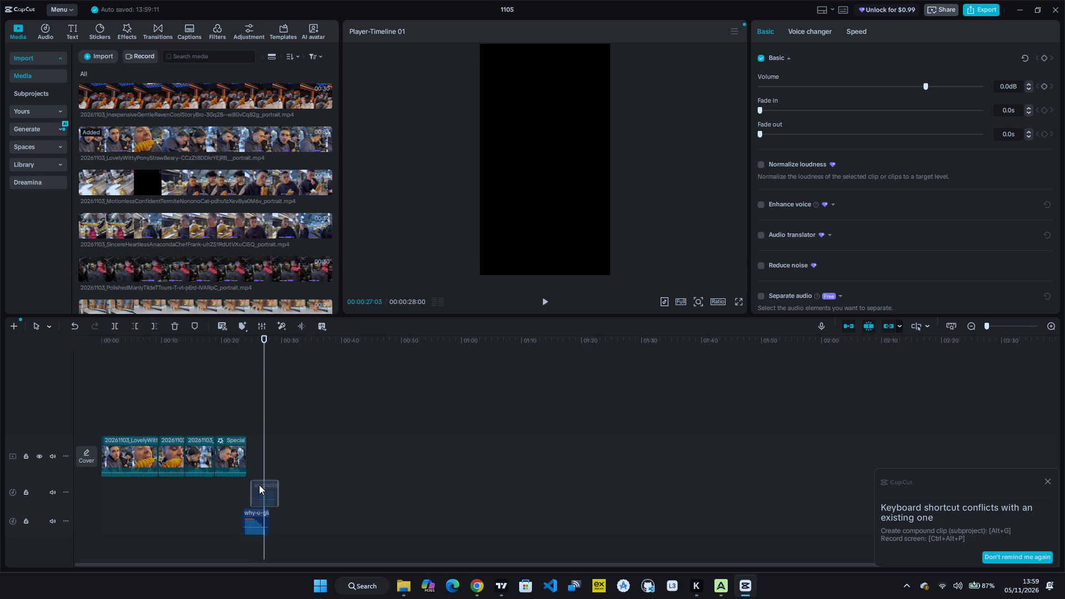
drag(259, 485, 260, 485)
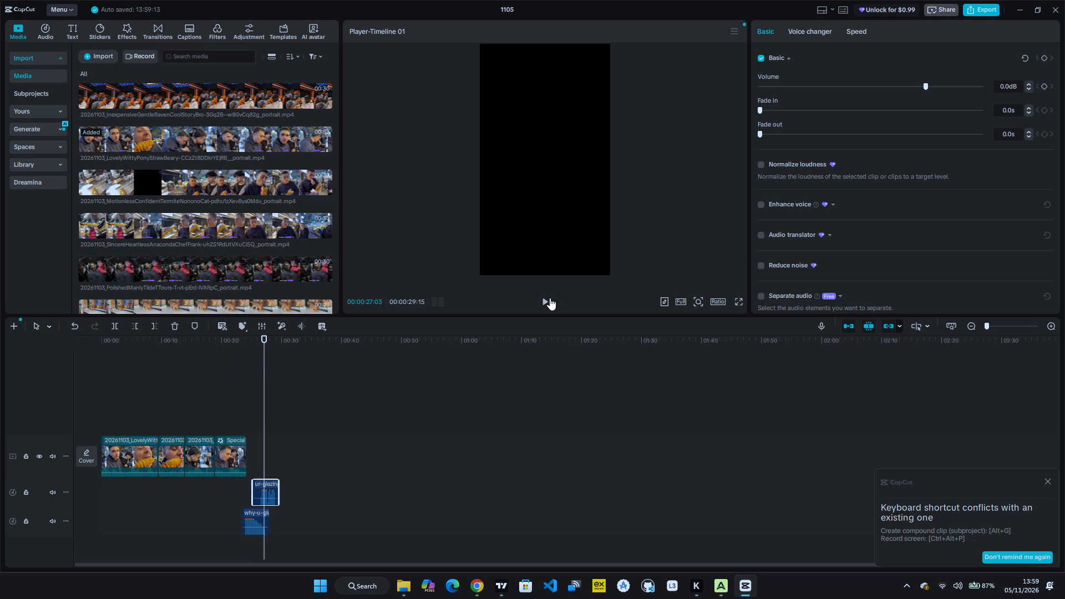
click(550, 298)
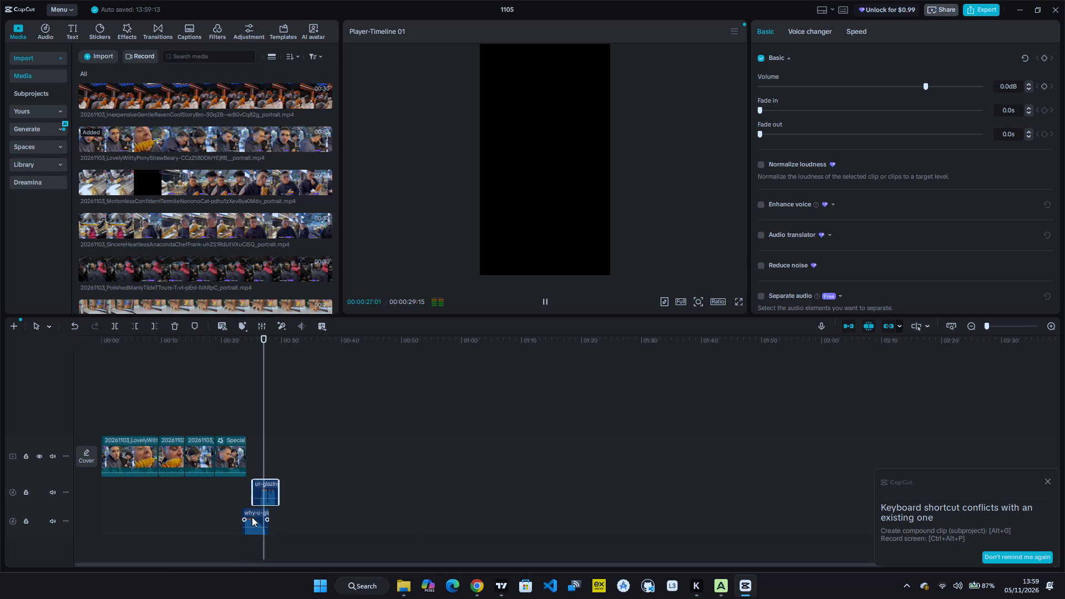
Move why-u-glazing slightly earlier to start at about 23 s, overlapping the end of the last video clip, checking it with playback.
drag(255, 520, 246, 521)
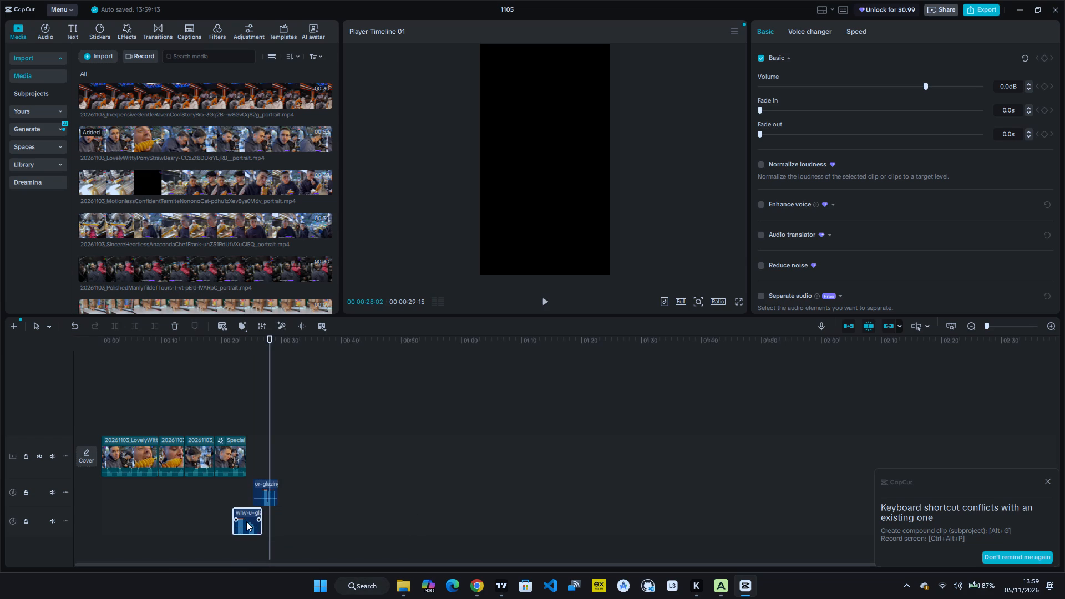
click(246, 521)
key(space)
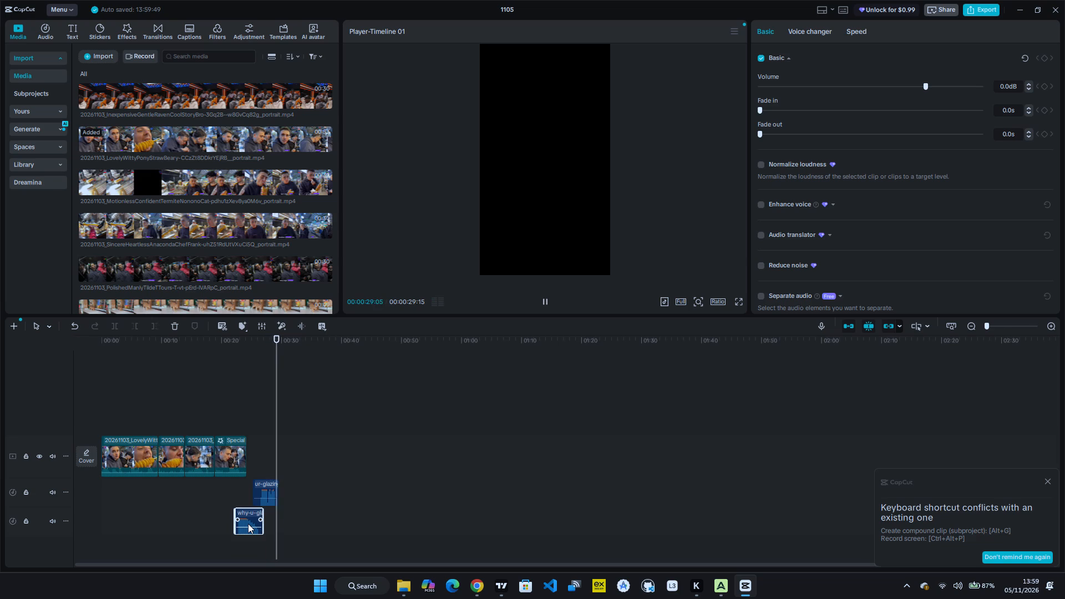
key(space)
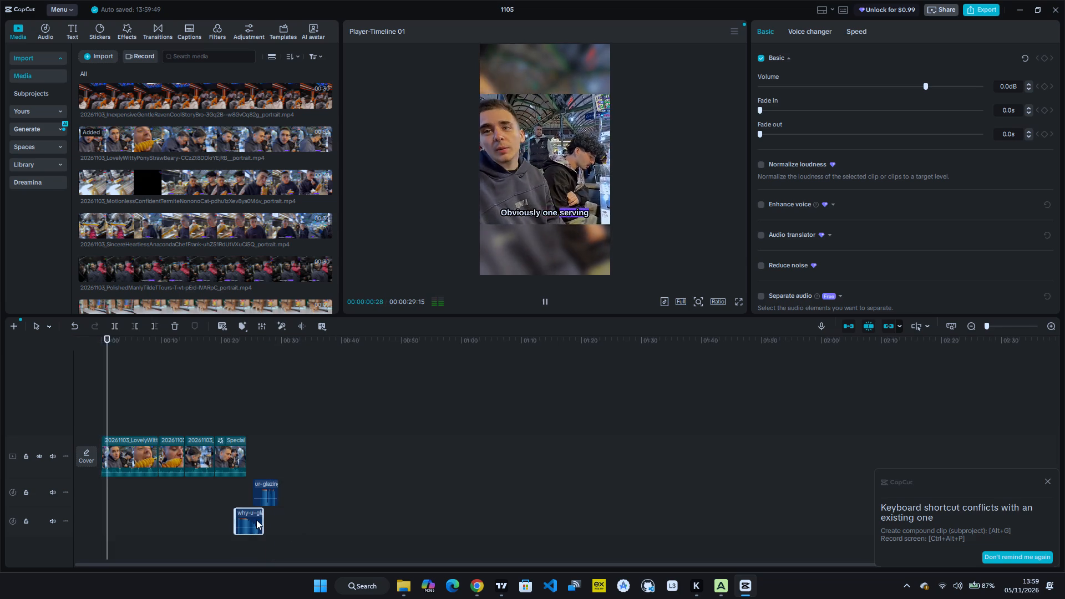
drag(250, 521, 253, 521)
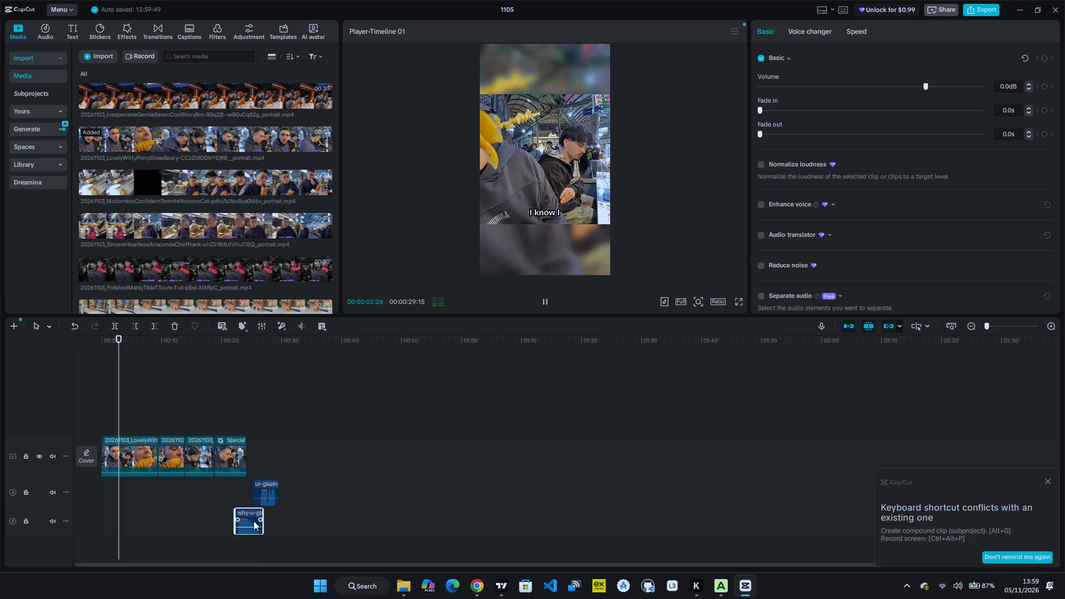
drag(253, 521, 255, 521)
key(space)
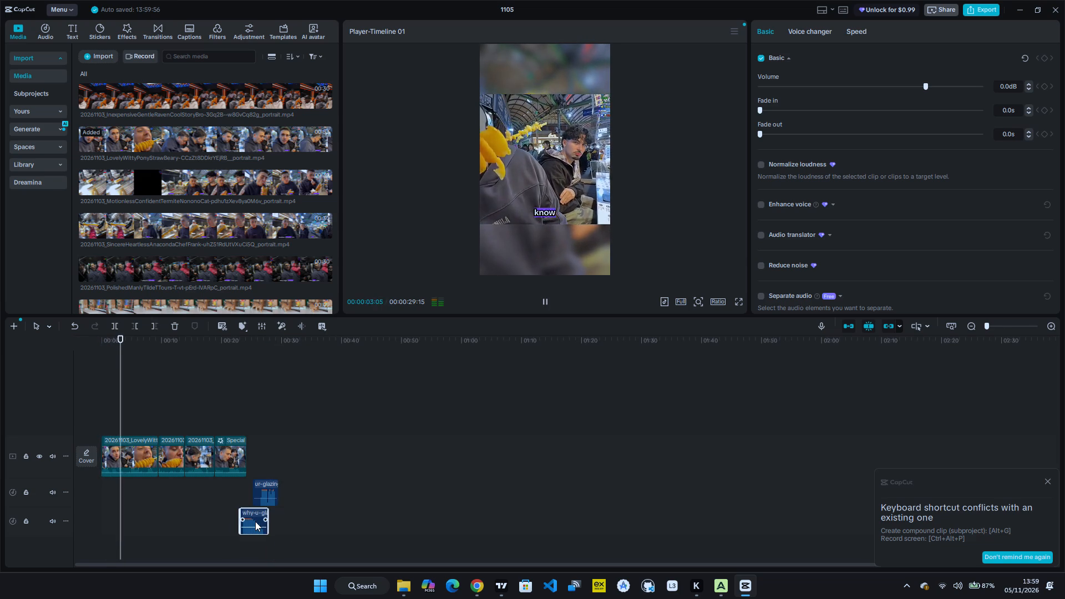
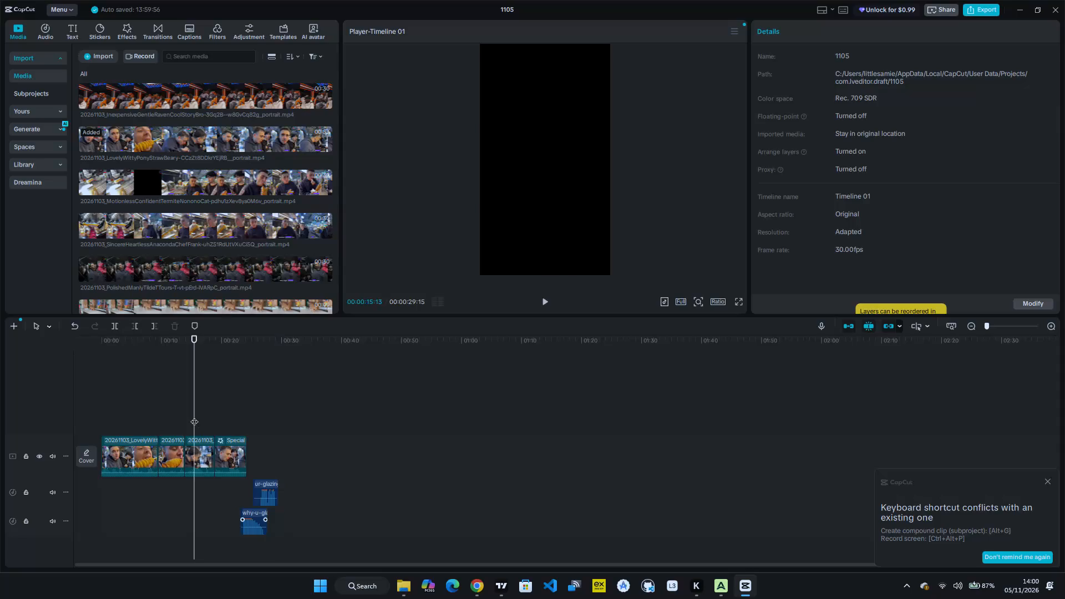
Play the edit from about 15 s to its end to check the ending and the glazing sounds.
key(space)
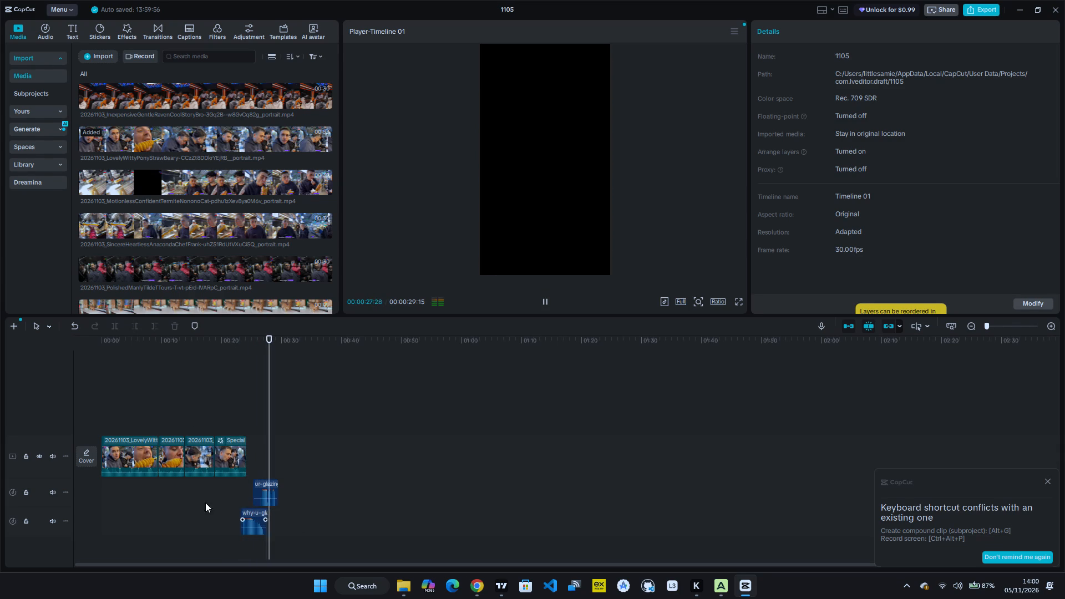
click(240, 455)
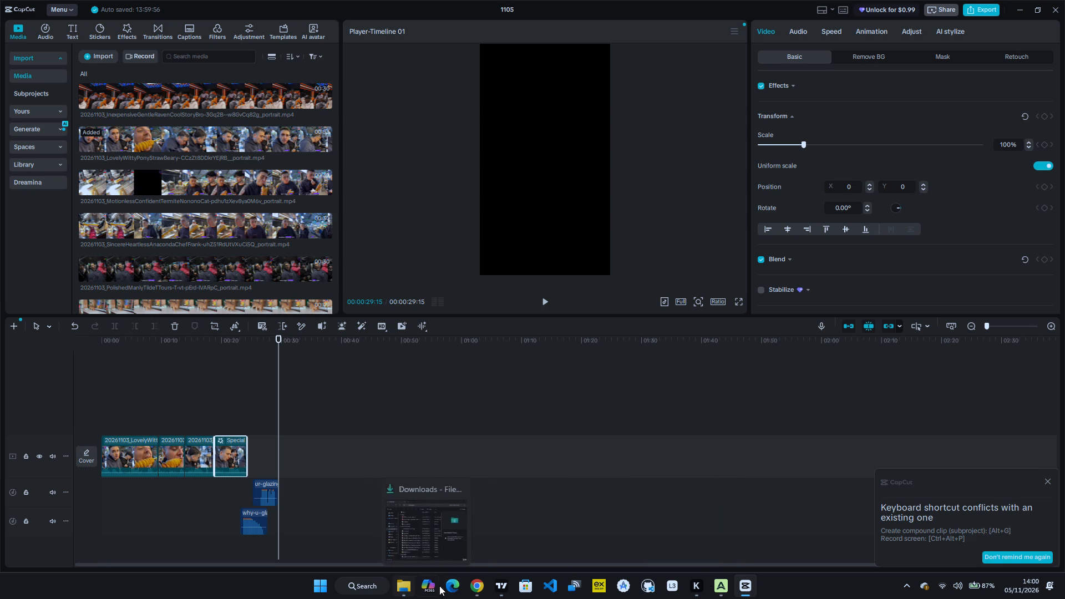
Switch to Chrome and open the Ishowspeed Rage Quit Meme GIF page on Tenor from the search results.
click(475, 581)
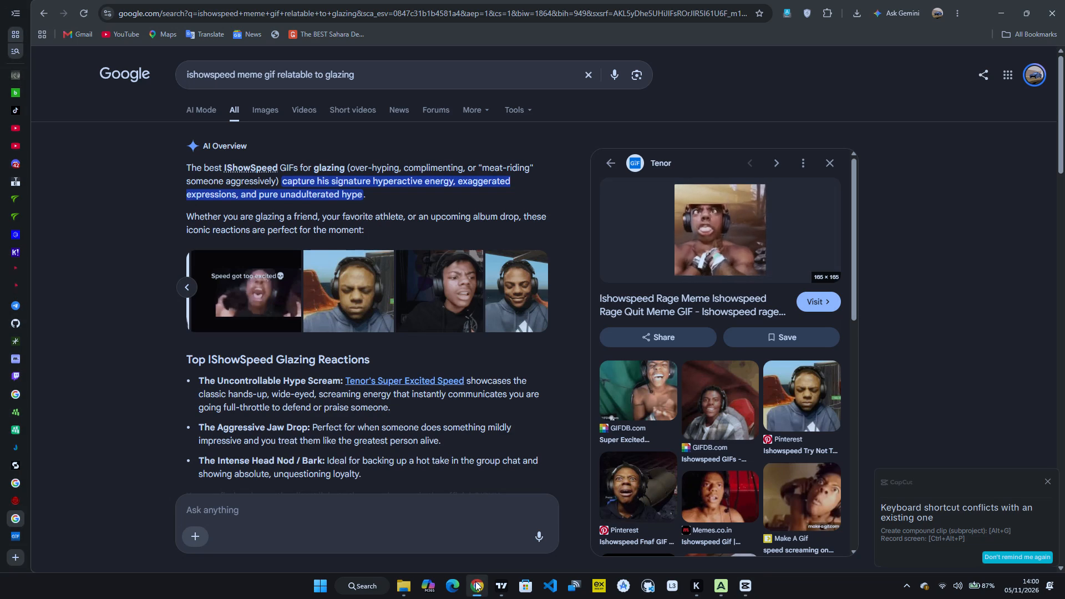
click(715, 247)
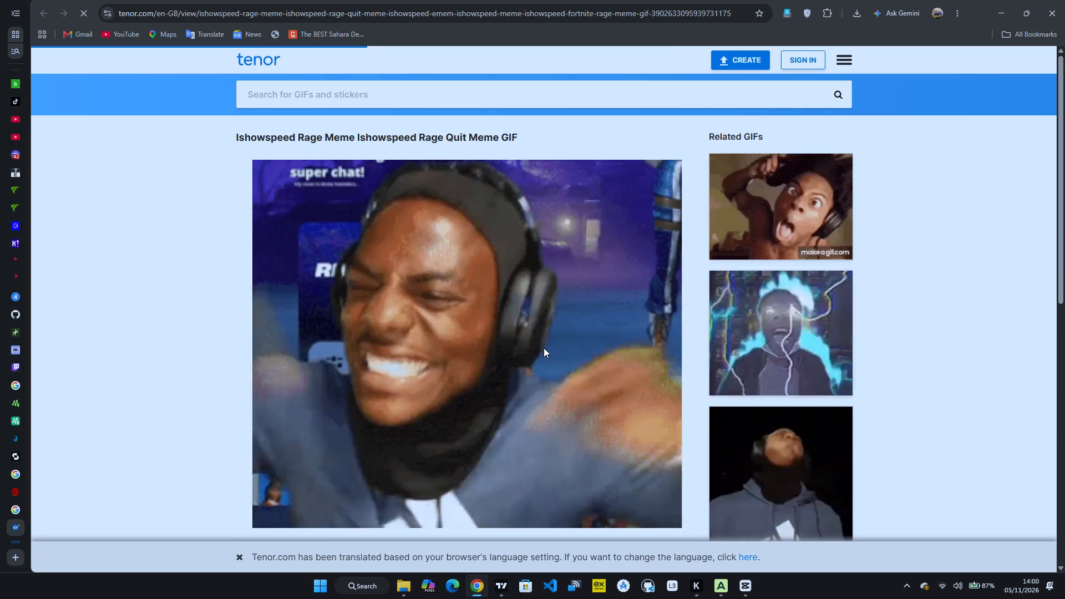
Examine the Tenor GIF page, including its details, image options and format choices, for a way to download the GIF.
scroll(502, 424, down, 4)
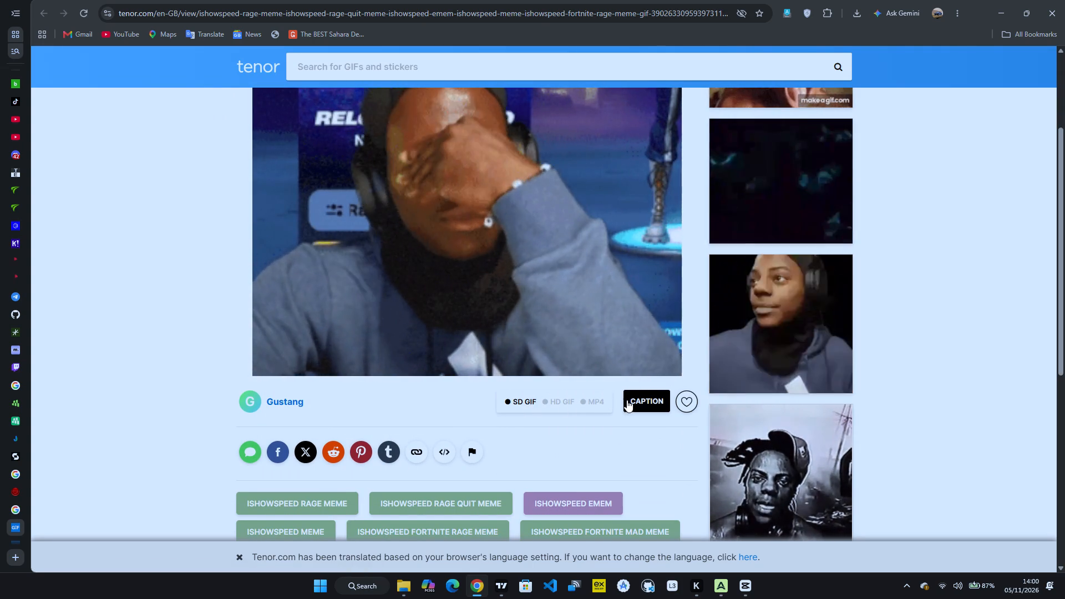
scroll(365, 459, down, 3)
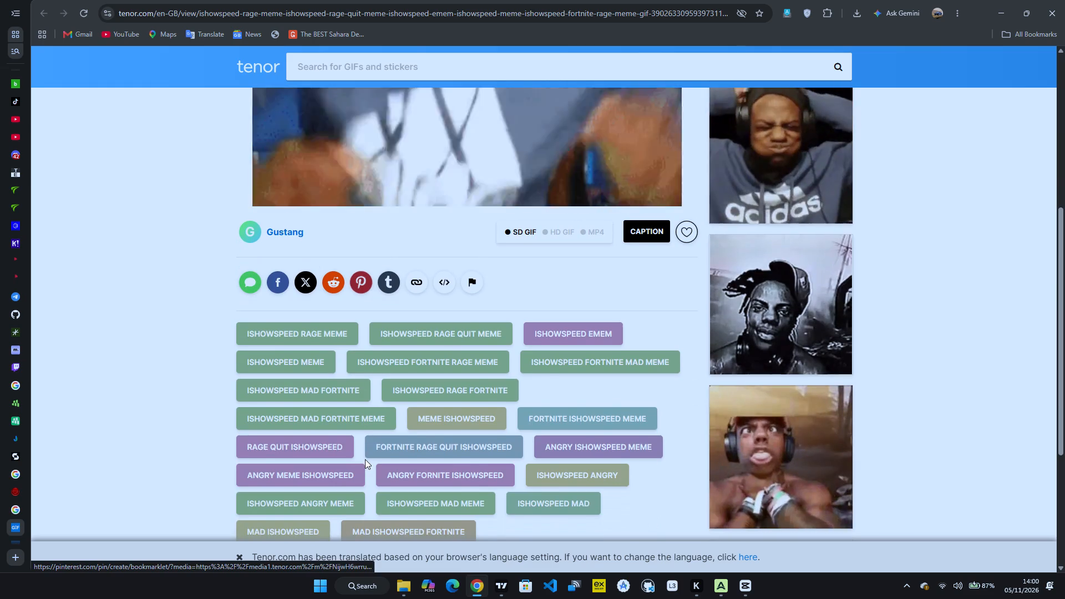
scroll(365, 459, right, 2)
scroll(365, 459, down, 6)
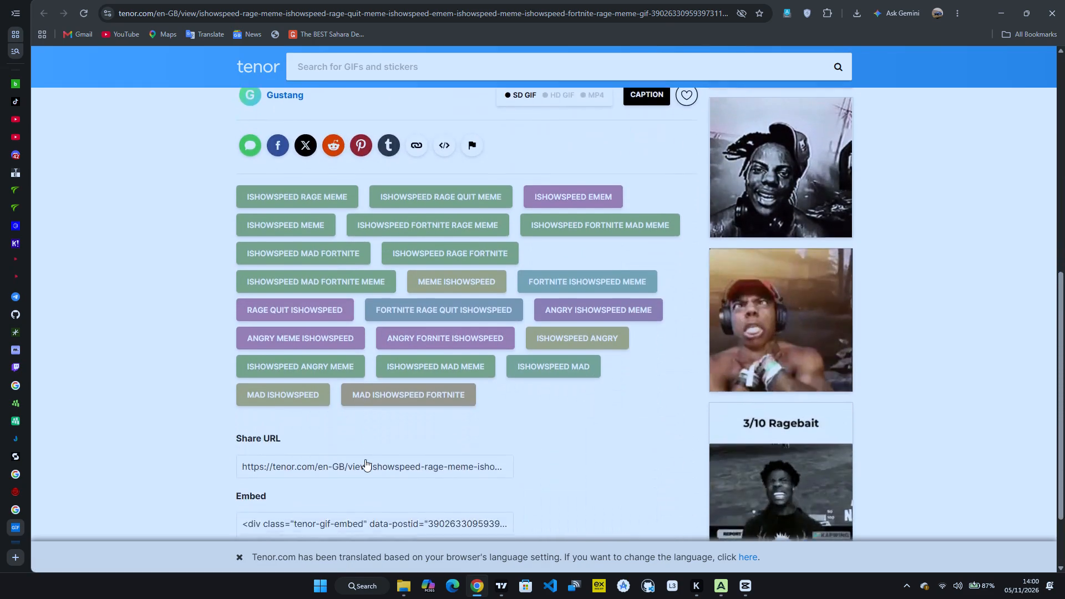
scroll(365, 459, down, 4)
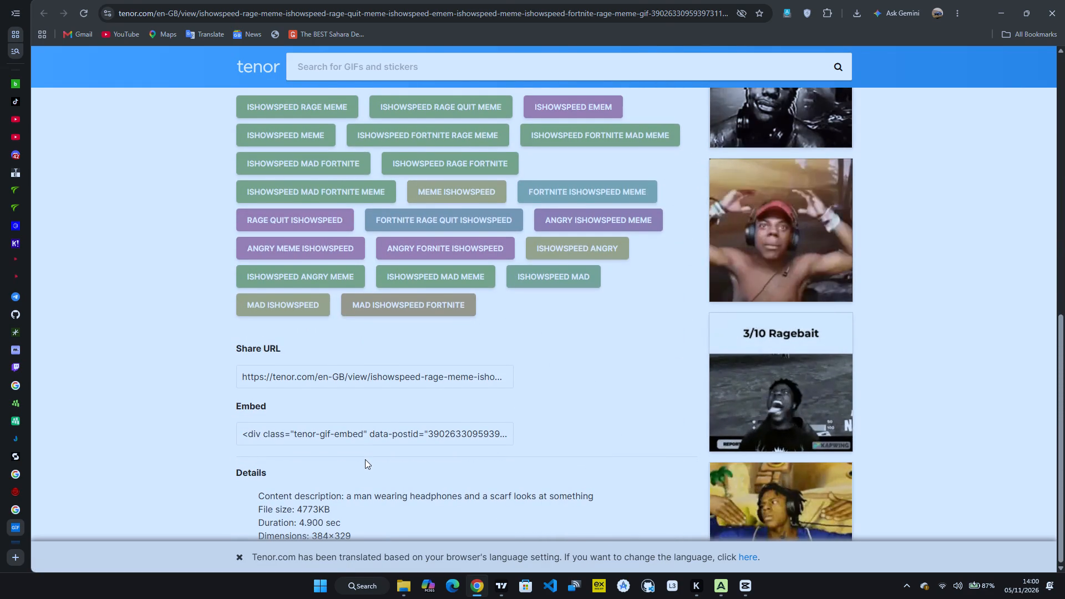
scroll(365, 459, down, 1)
scroll(365, 459, up, 7)
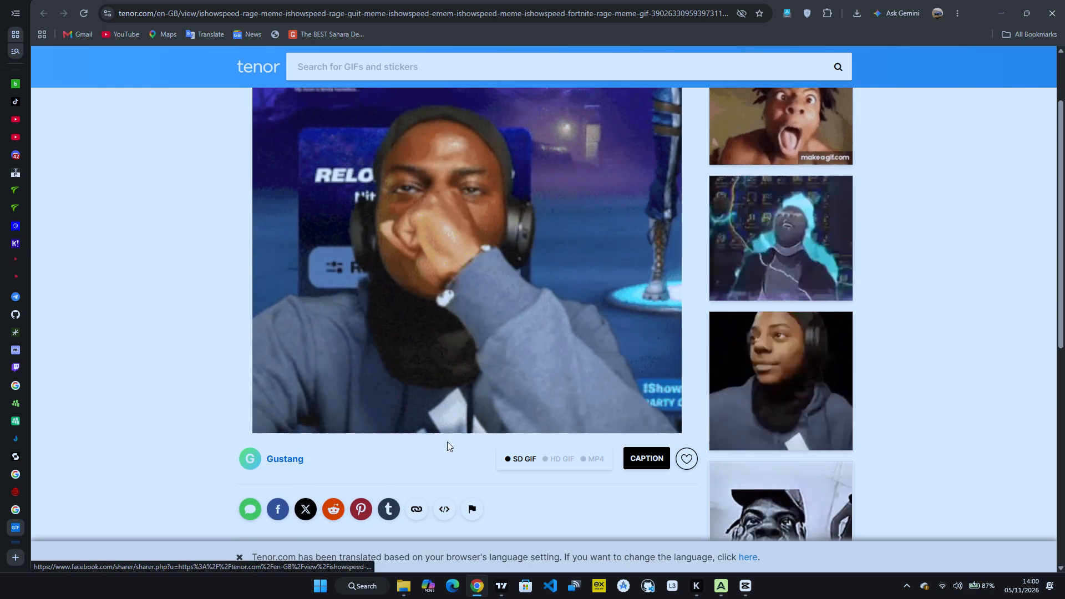
right_click(624, 269)
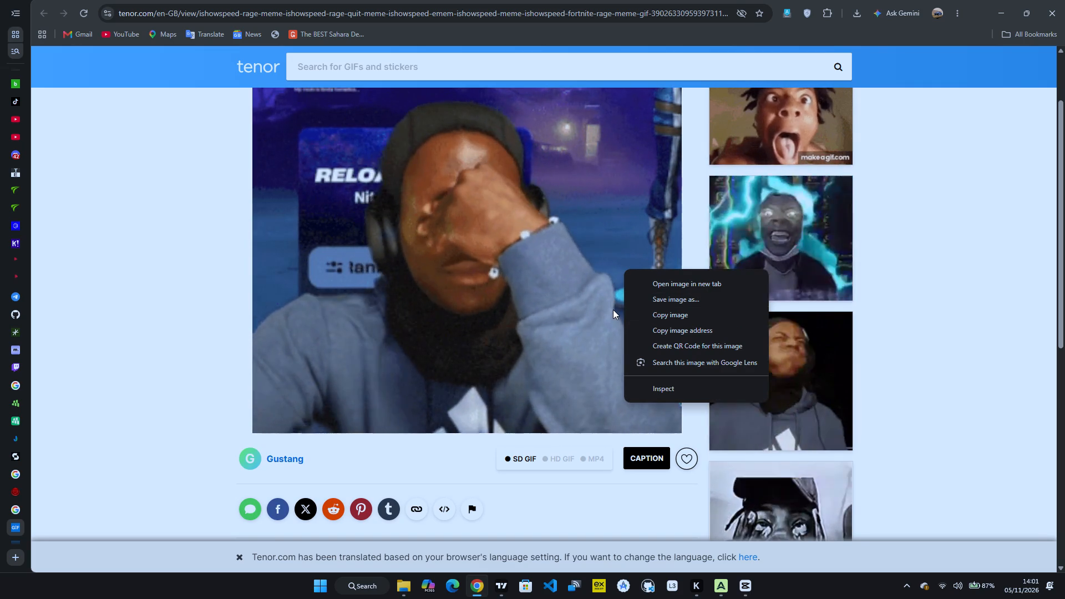
click(613, 309)
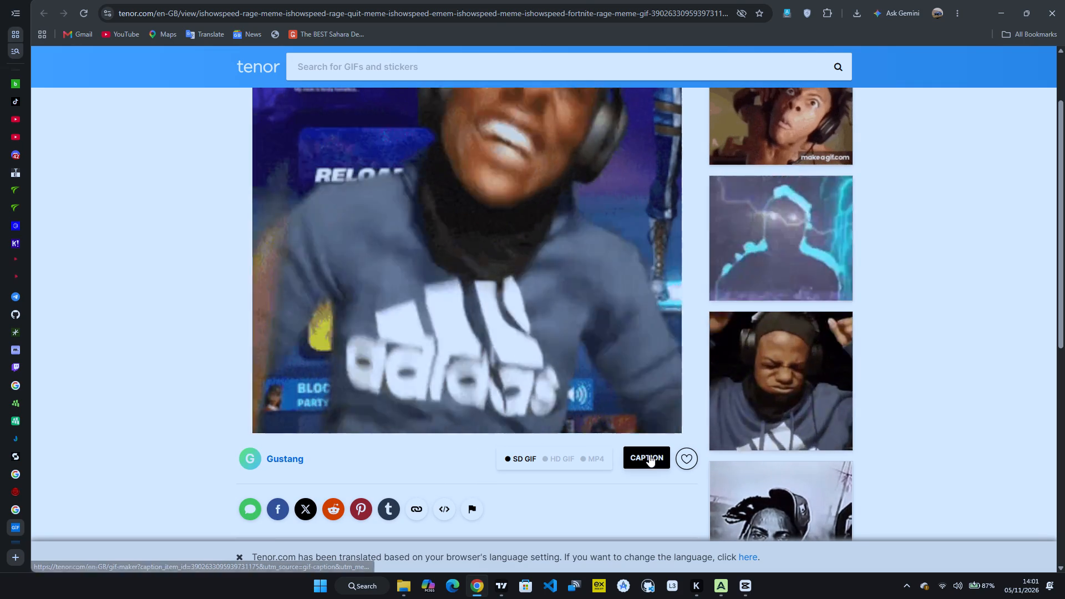
click(515, 458)
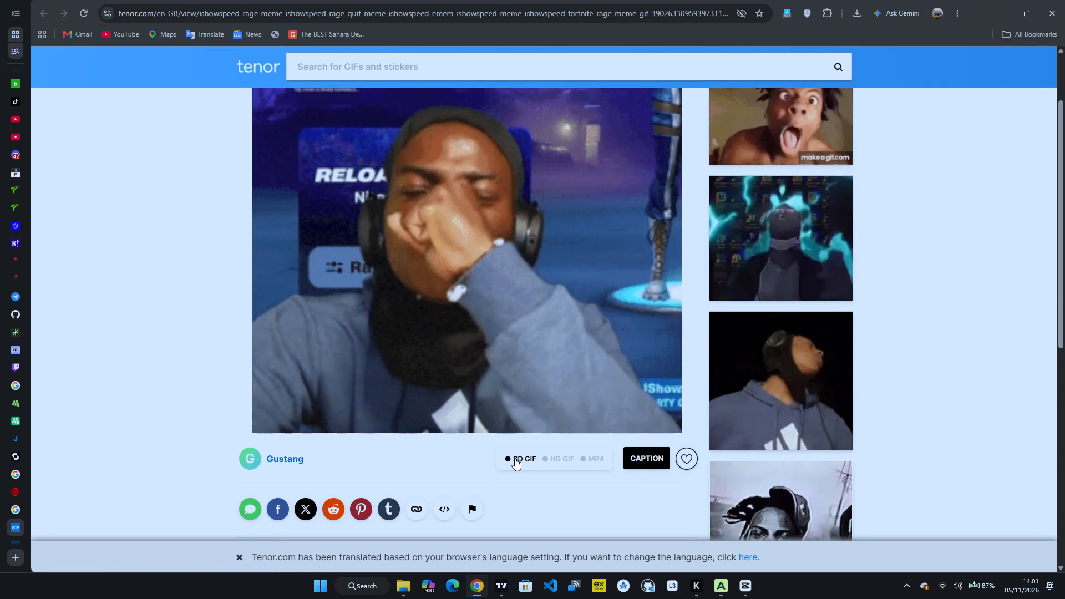
scroll(515, 458, up, 2)
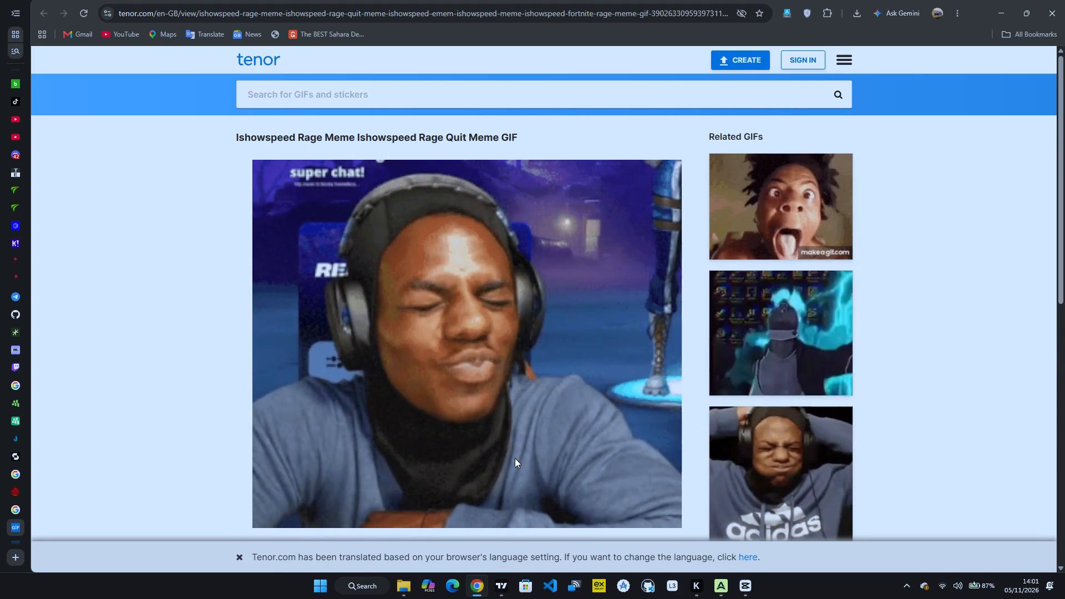
scroll(515, 458, down, 1)
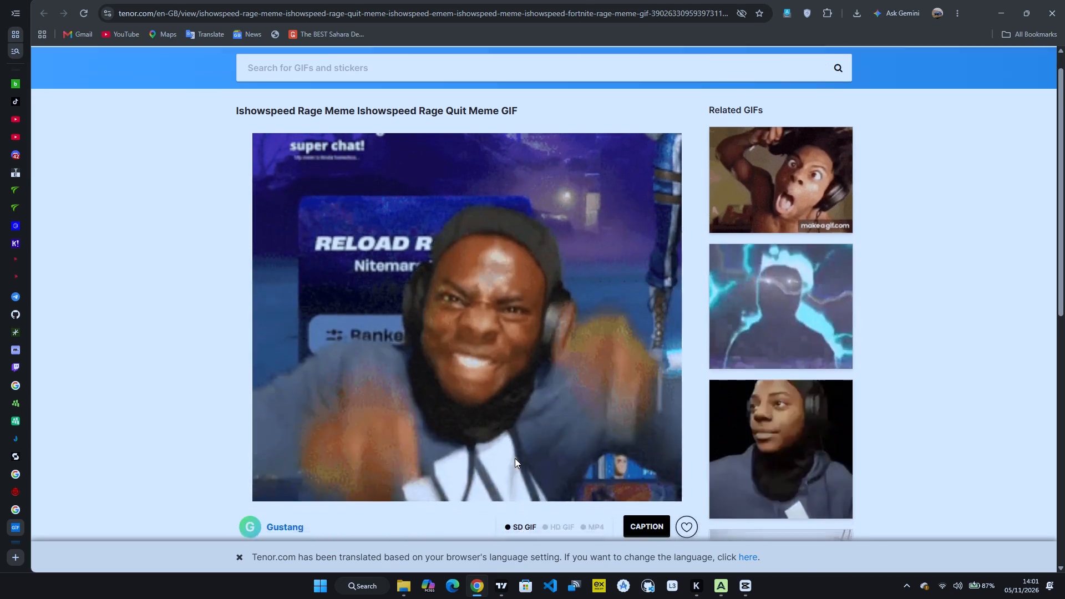
scroll(515, 458, down, 1)
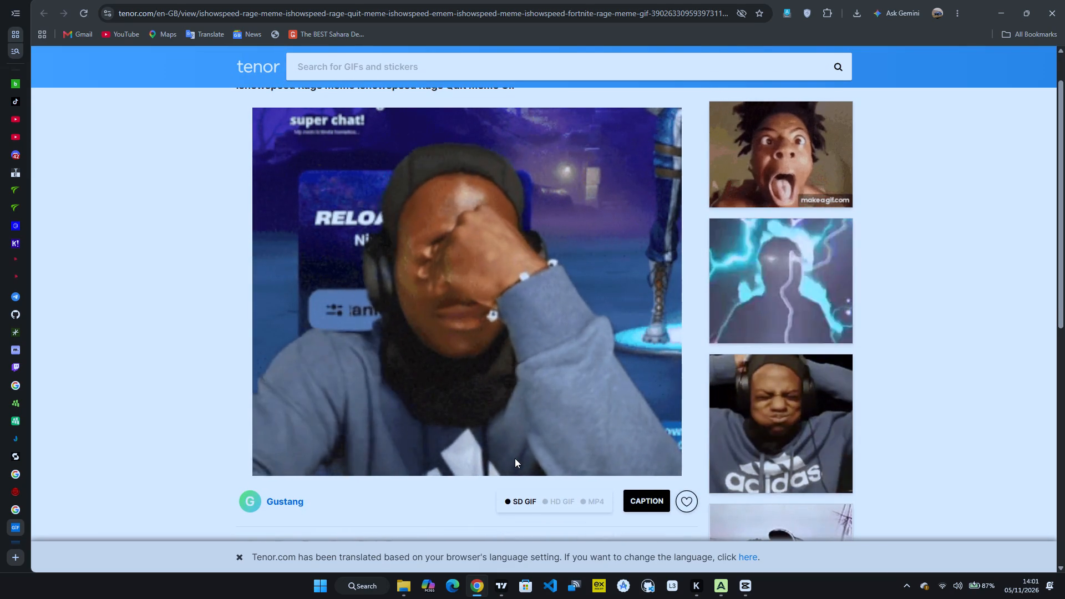
scroll(33, 509, down, 1)
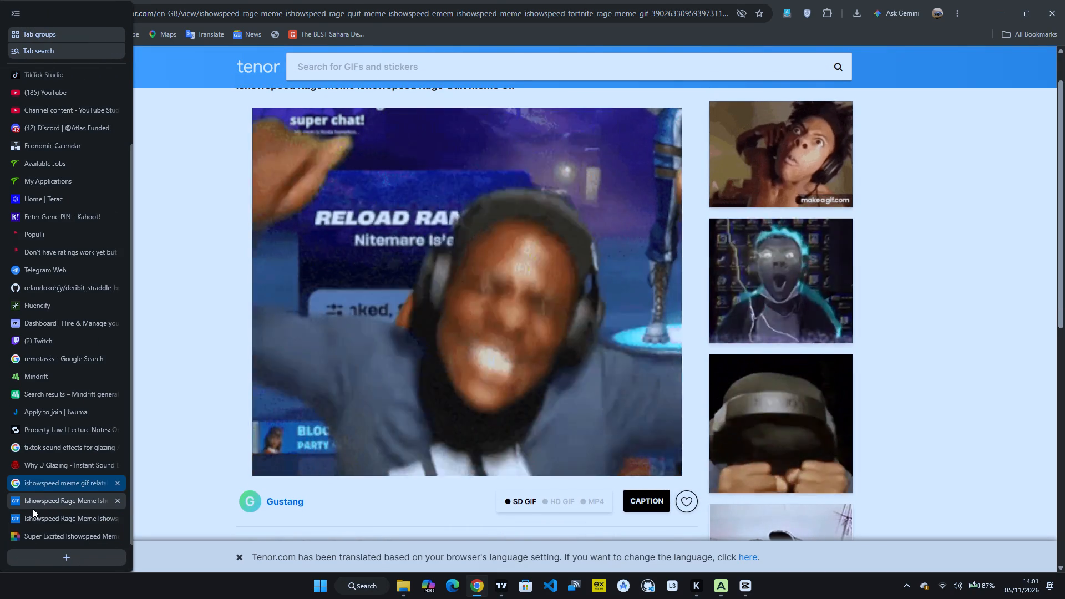
Close the duplicate Ishowspeed Rage Meme tab, glance at the Super Excited GIF page and return to the remaining Tenor tab.
click(33, 509)
click(36, 519)
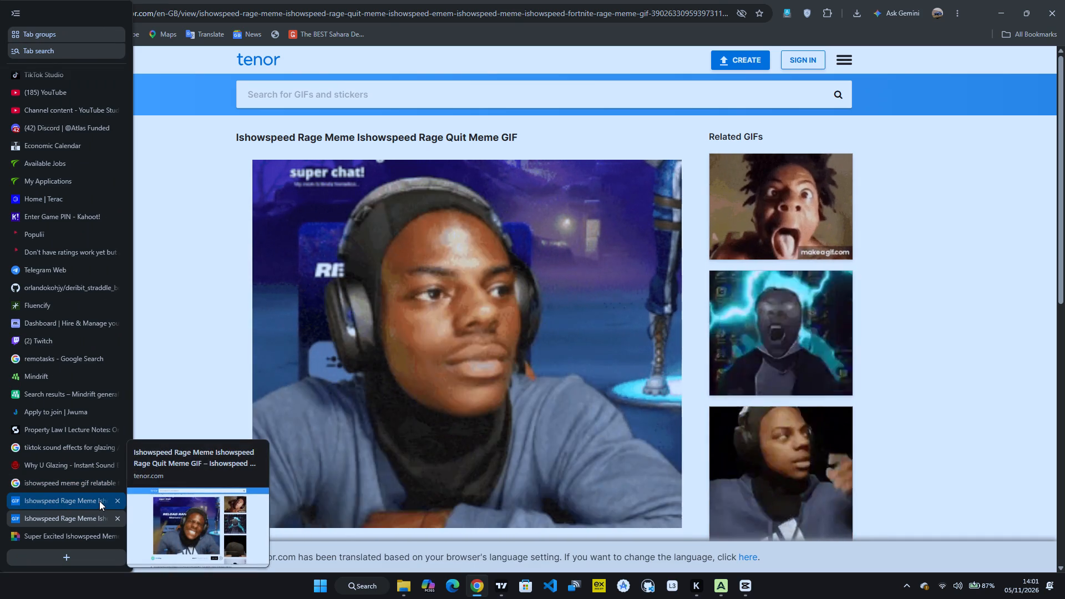
click(120, 496)
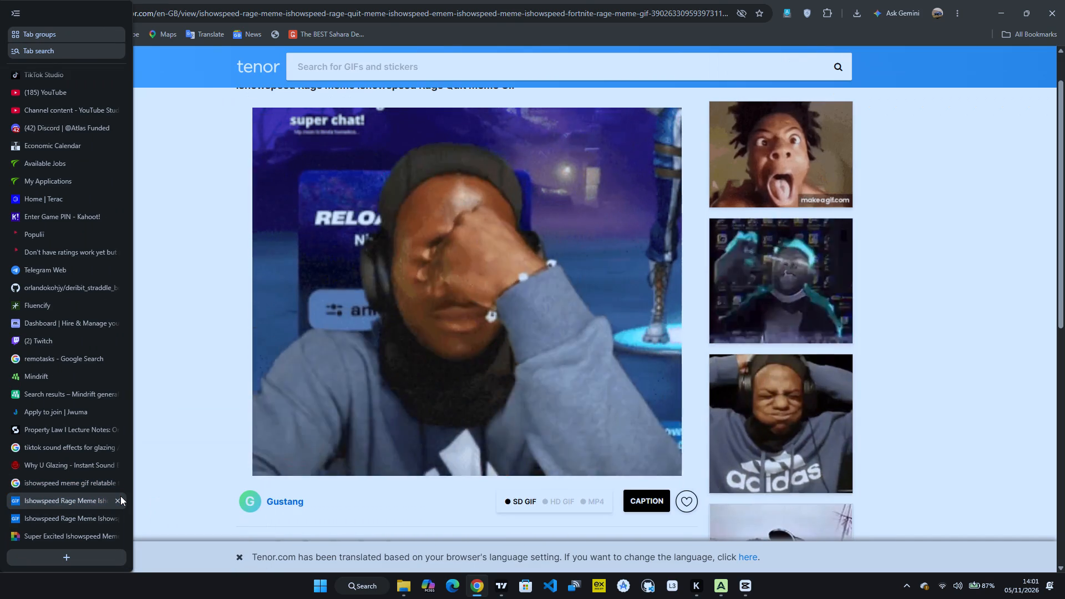
click(115, 501)
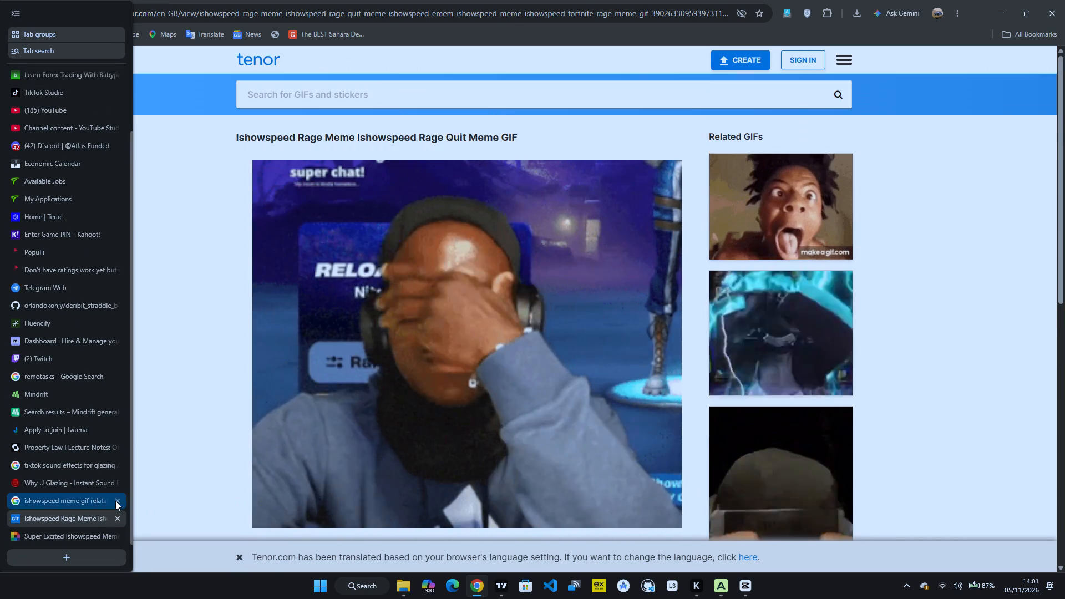
click(88, 536)
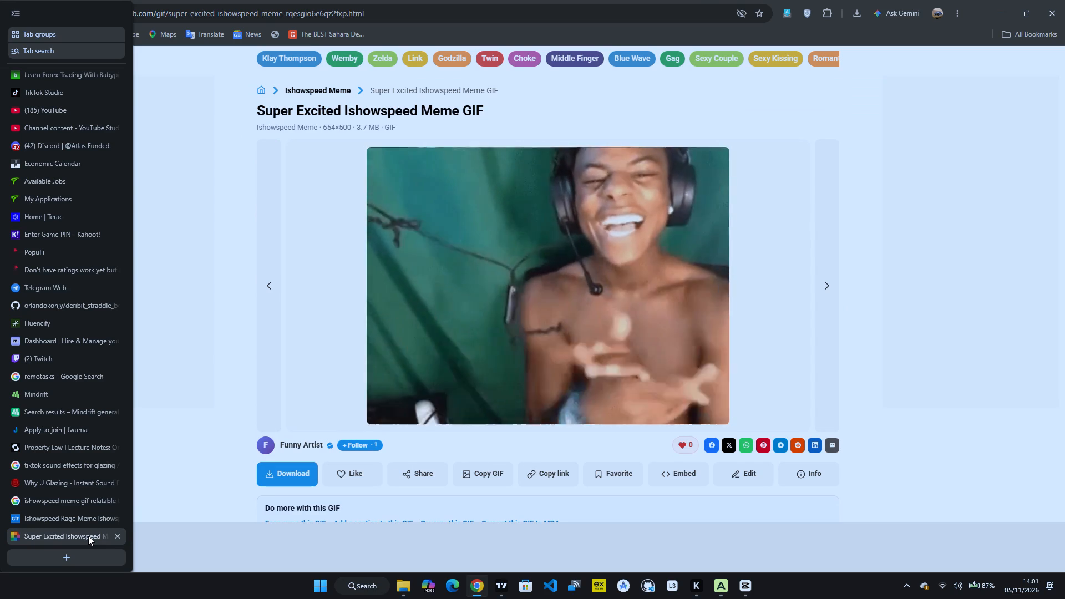
click(79, 522)
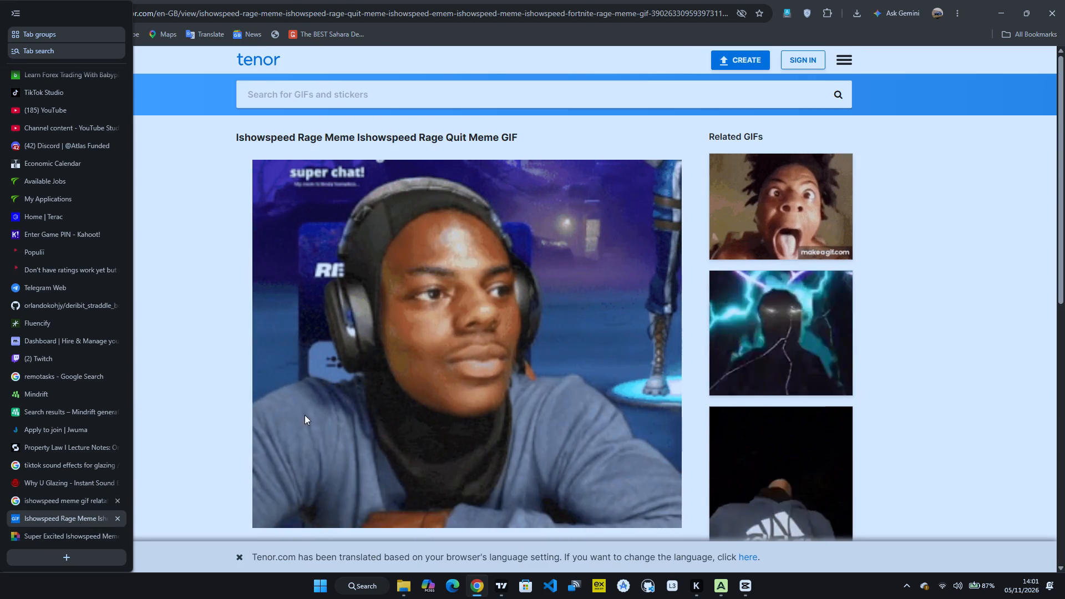
Check the GIF's image options again and dismiss the language translation notice on the Tenor page.
scroll(354, 389, down, 3)
right_click(354, 389)
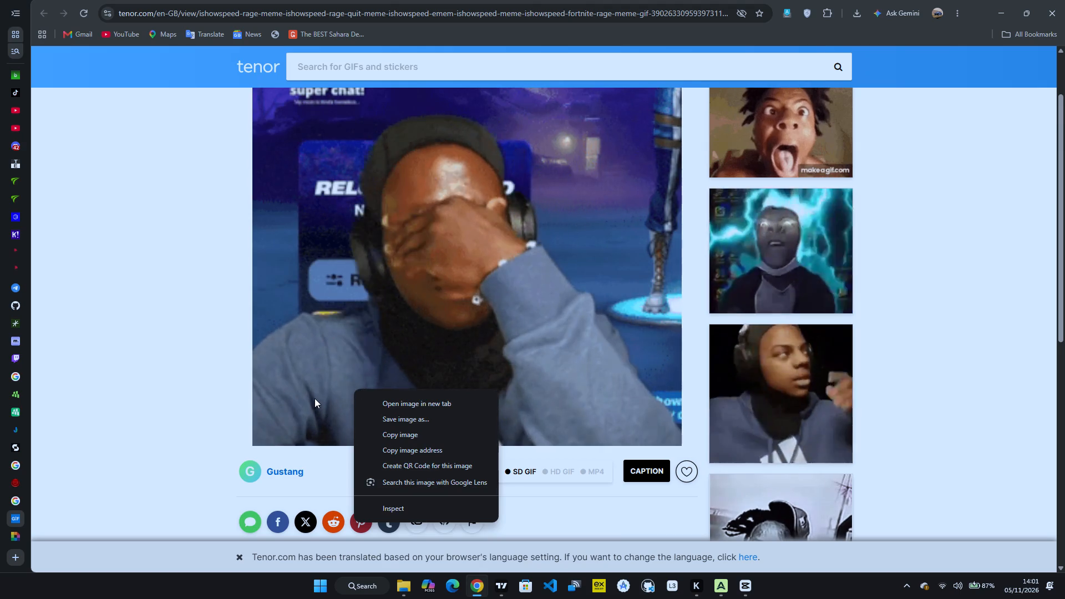
click(315, 398)
scroll(315, 398, down, 1)
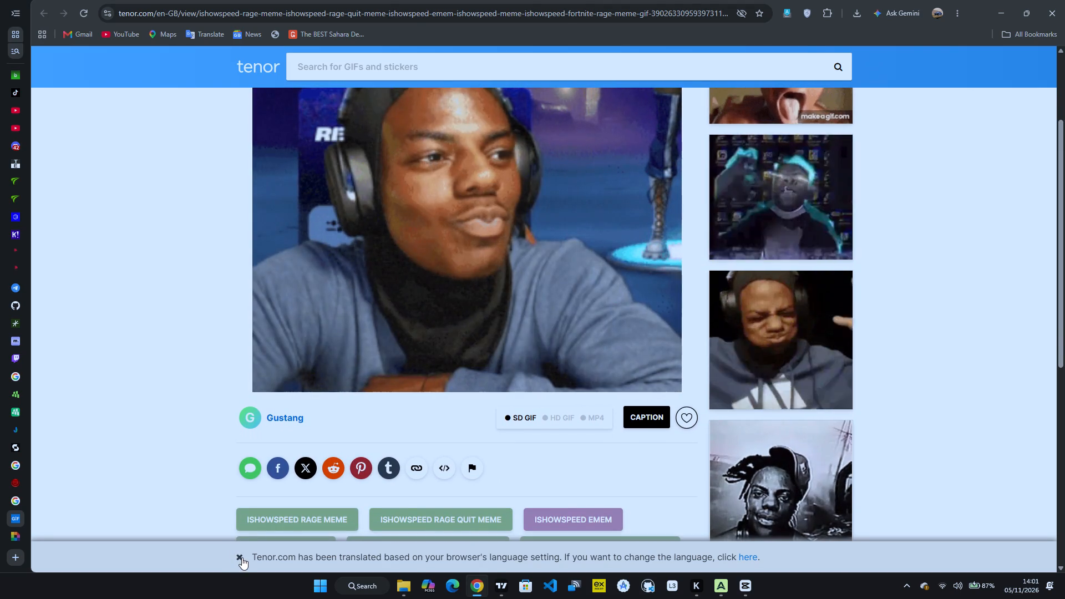
click(242, 557)
click(242, 557)
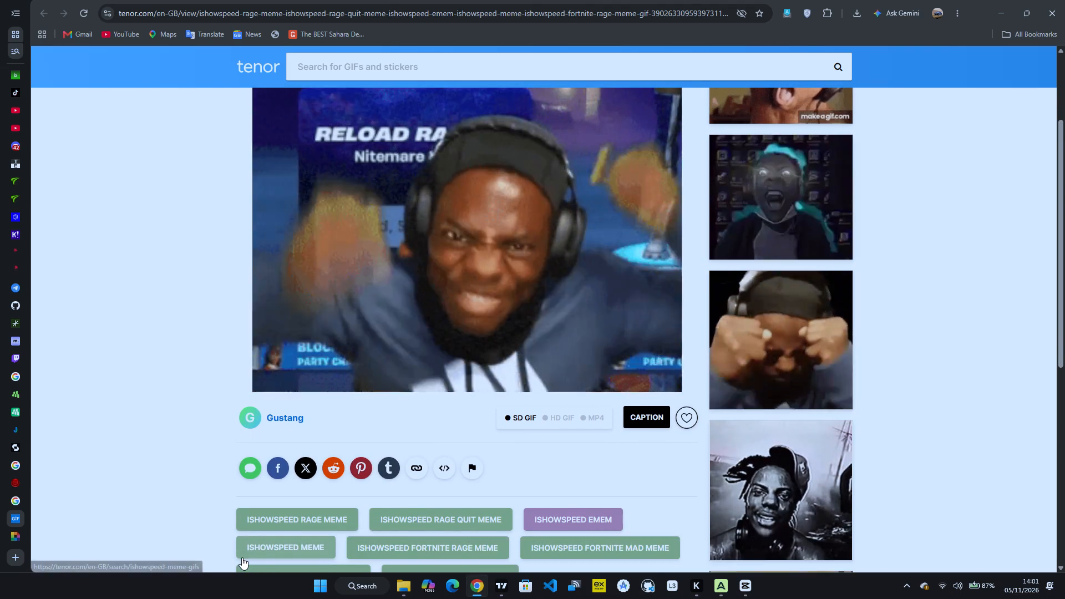
Copy the Share URL of the Ishowspeed Rage Meme GIF from its Tenor page.
scroll(242, 557, down, 11)
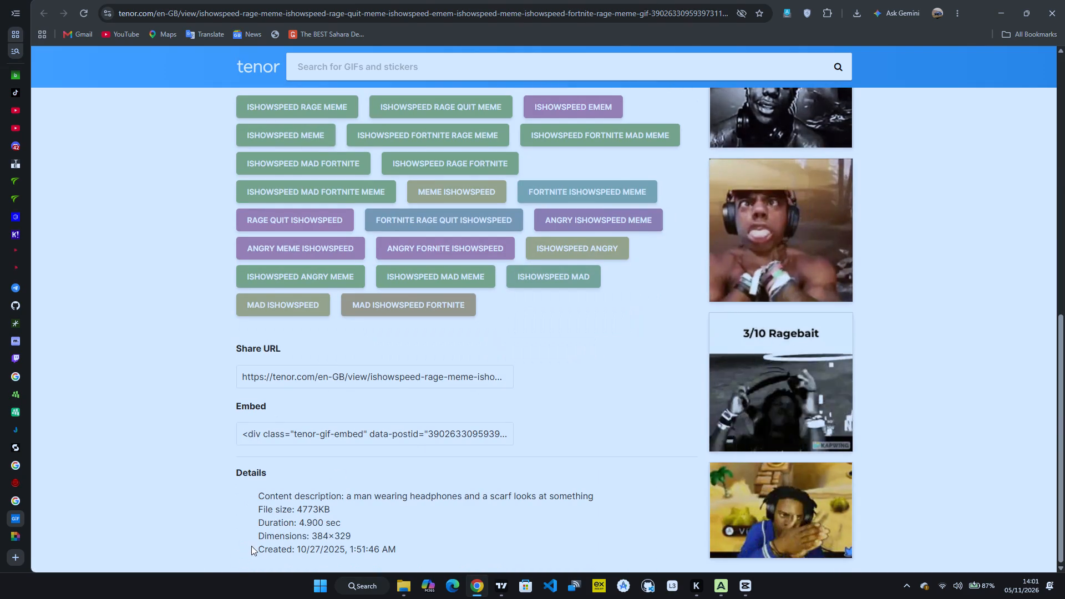
scroll(410, 441, down, 3)
scroll(410, 441, up, 3)
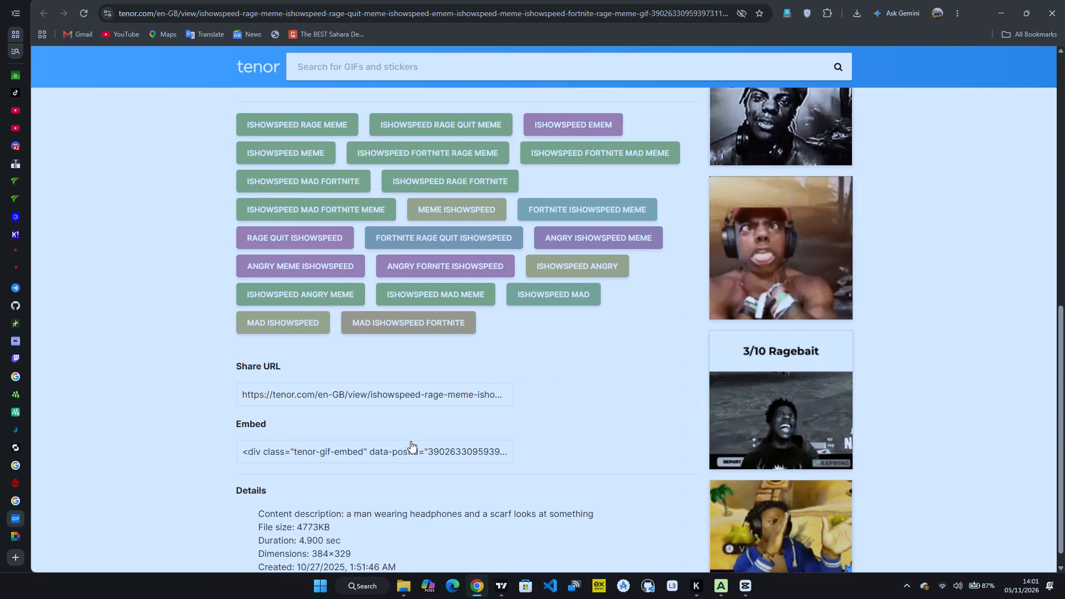
scroll(410, 441, up, 4)
scroll(410, 441, down, 4)
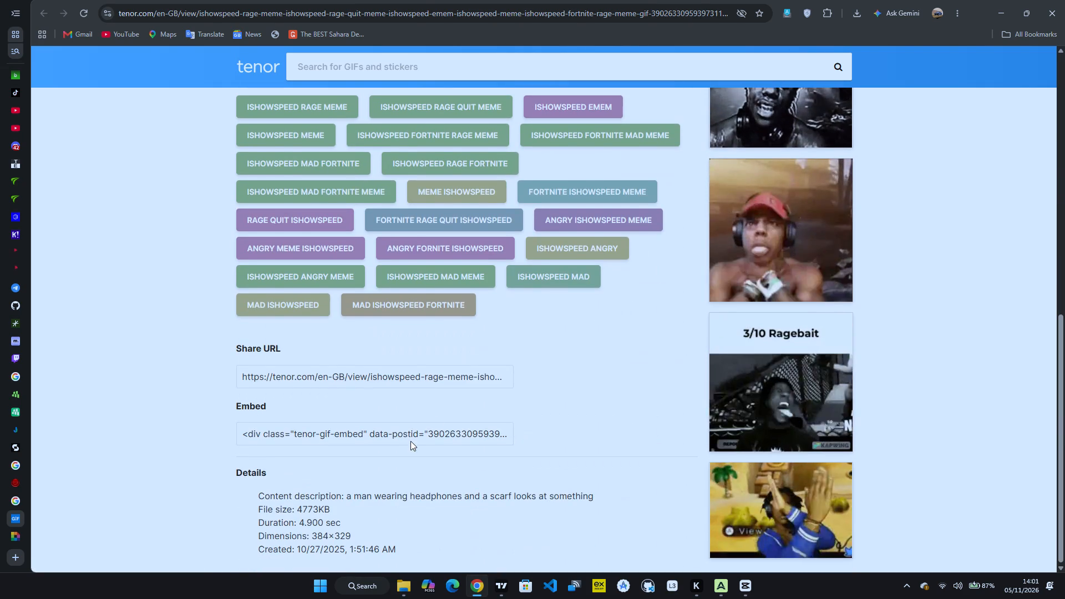
double_click(488, 378)
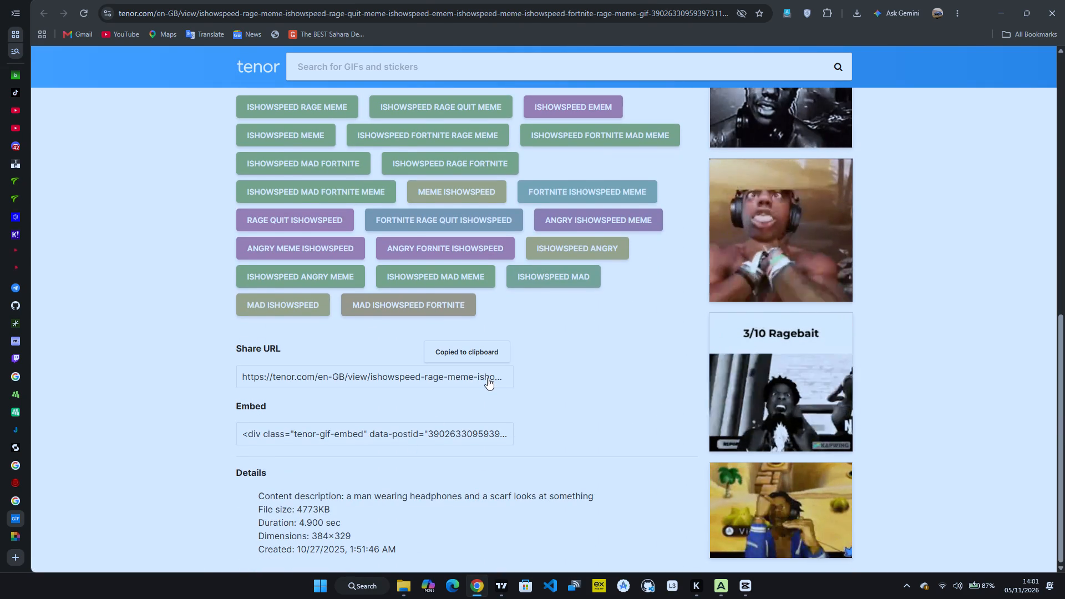
triple_click(488, 378)
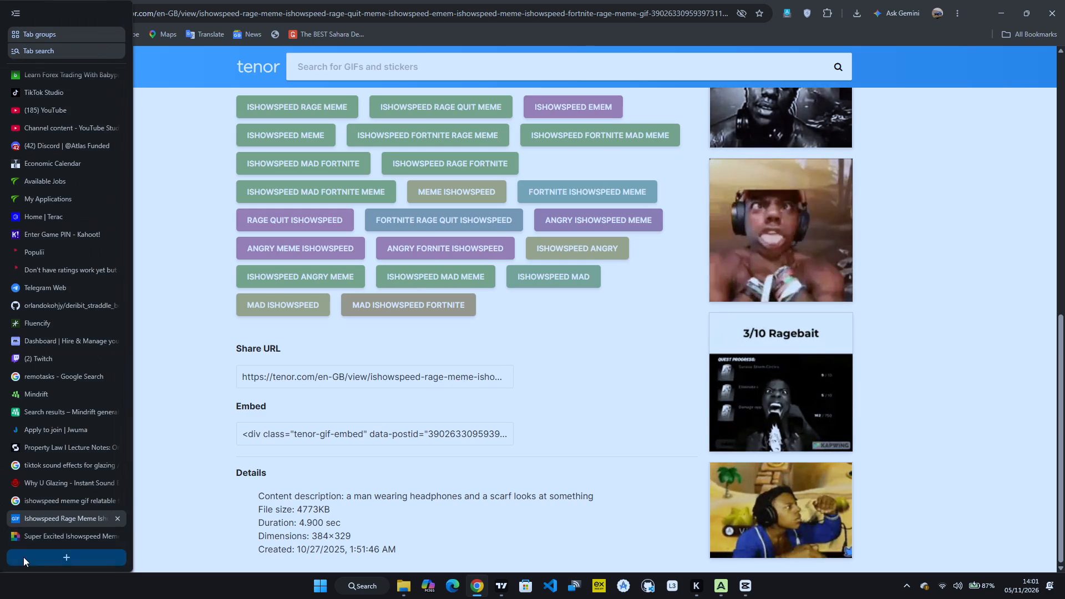
Search Google in a new tab for "download videos from a URL" and open the SaveFrom.net online video downloader.
click(23, 557)
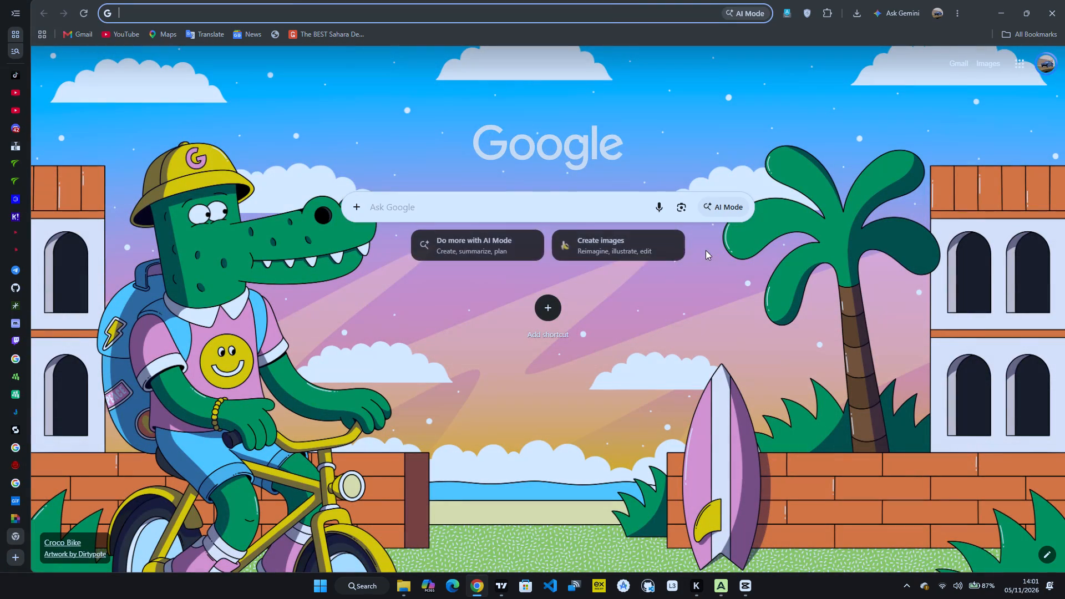
text(dov)
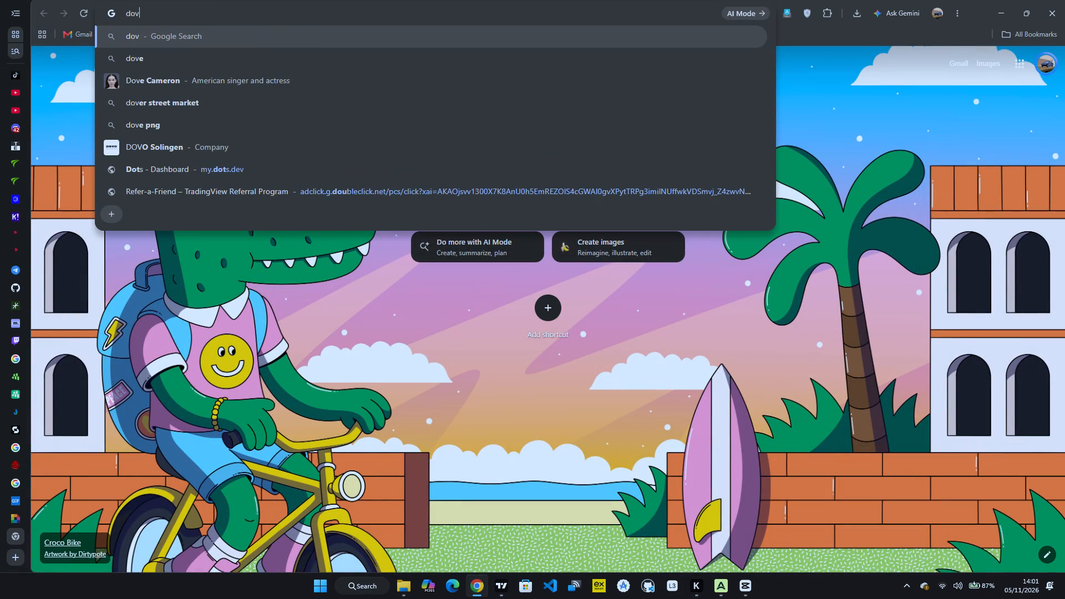
key(BackSpace)
text(wnload videos from a U)
text(RL)
key(Return)
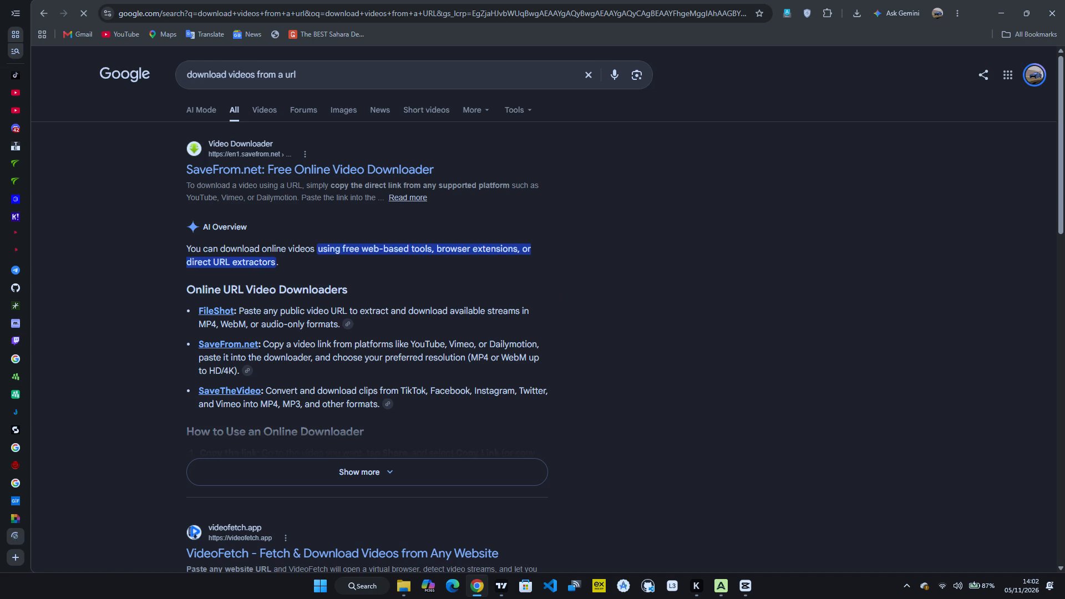
click(386, 169)
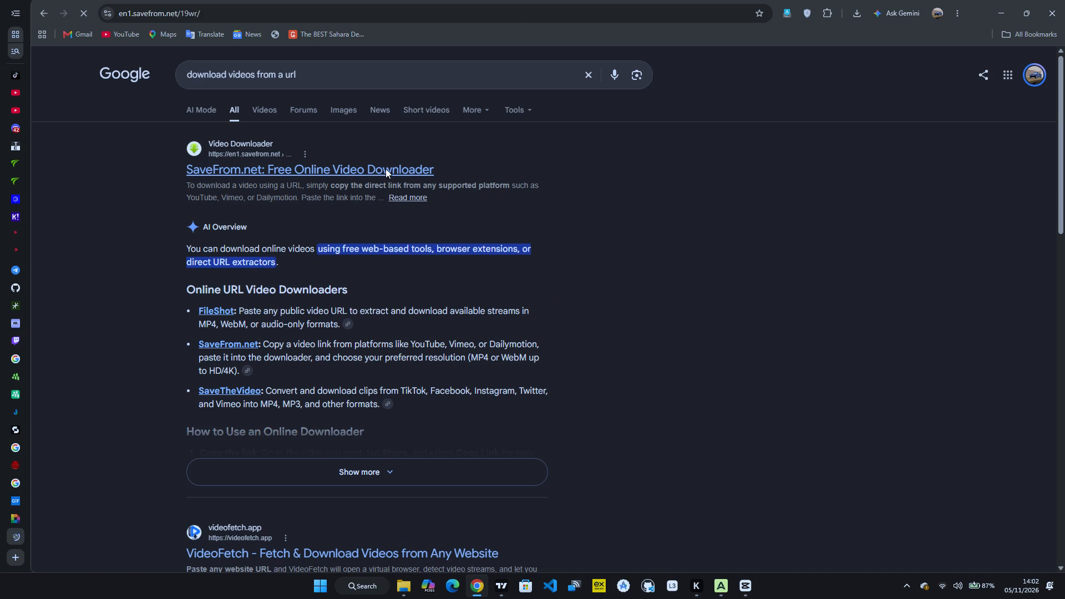
Paste the copied Tenor link into the SaveFrom.net downloader and submit it for download.
key(ctrl+v)
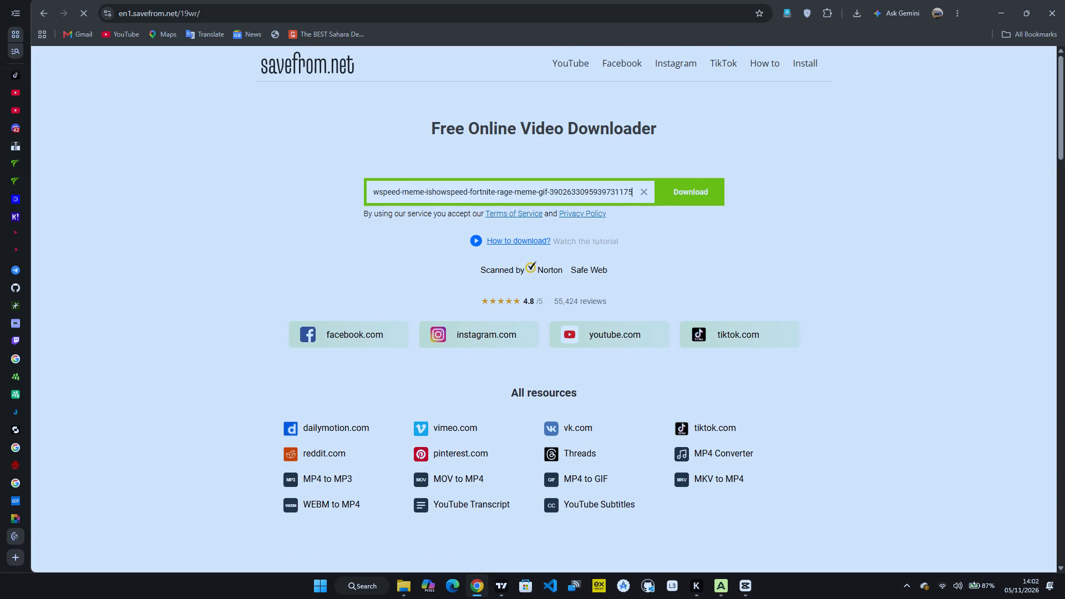
click(687, 186)
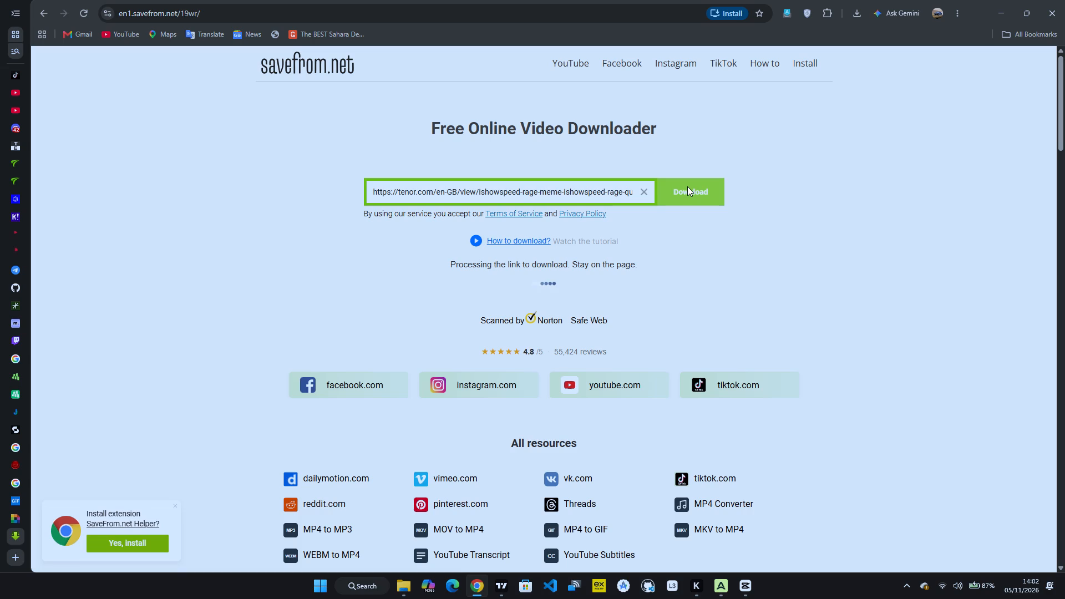
Switch to CapCut and check the Downloads folder for the meme GIF file.
click(753, 590)
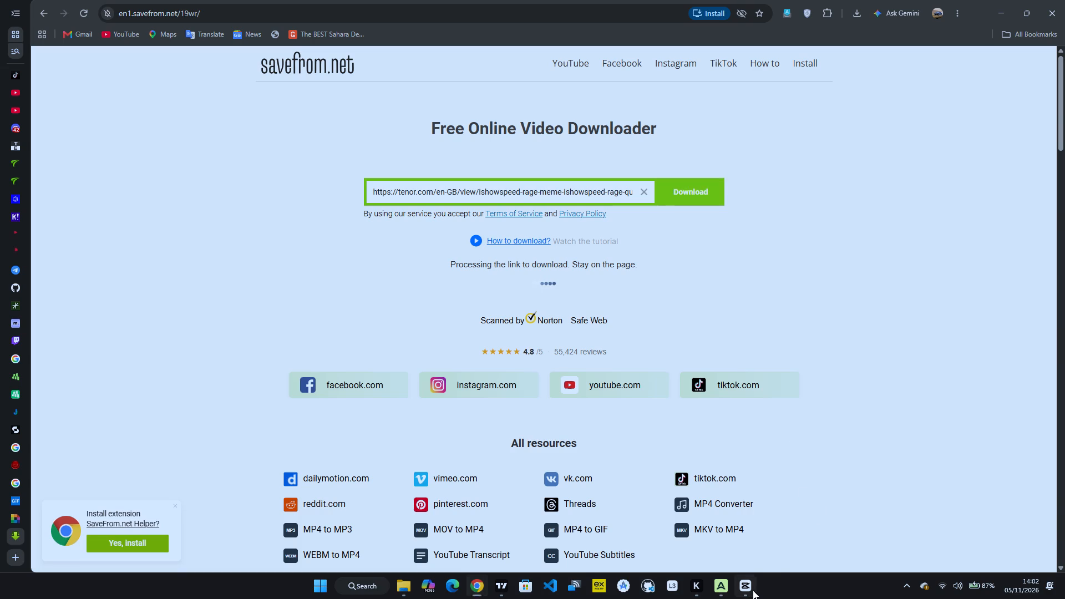
click(753, 590)
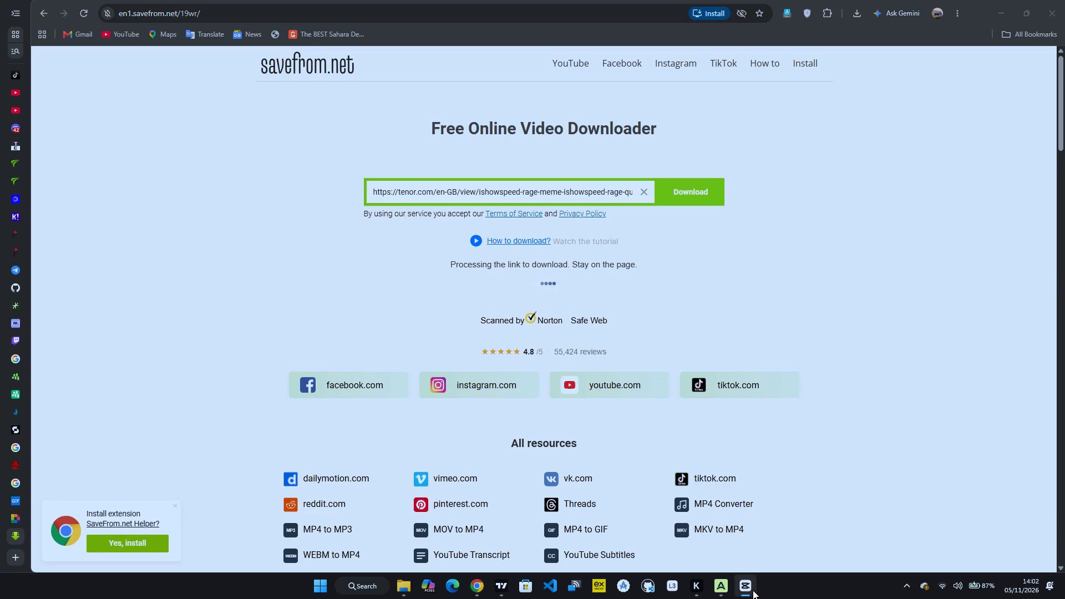
click(753, 590)
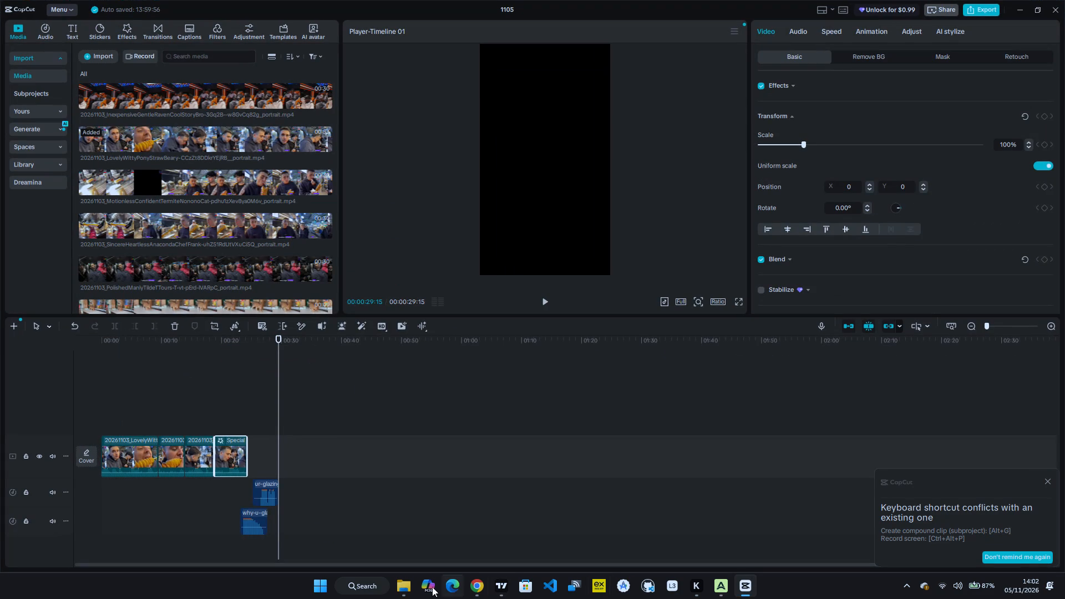
click(405, 588)
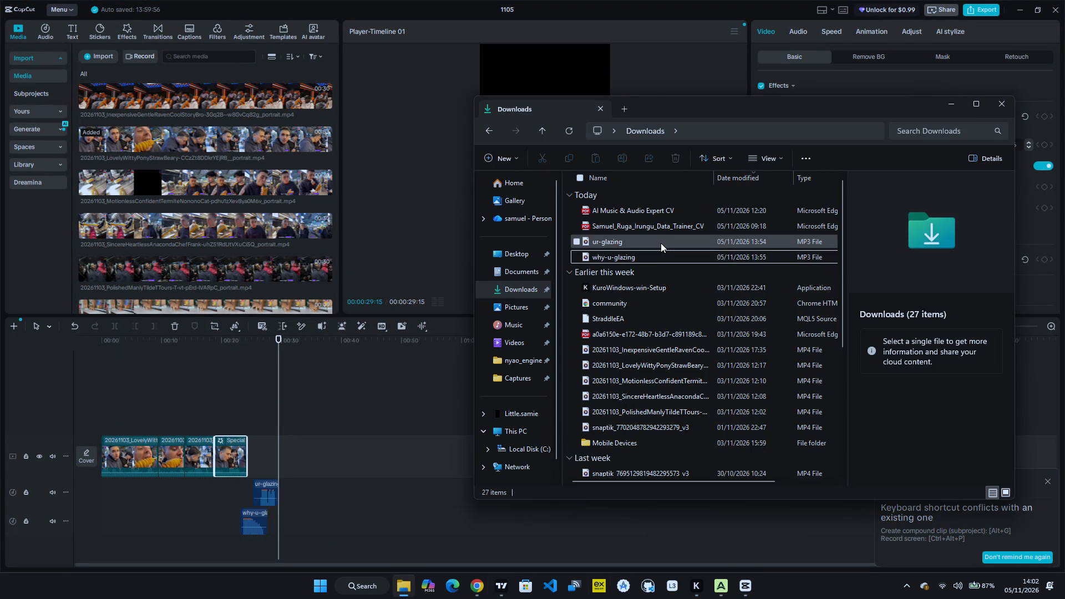
scroll(672, 283, up, 2)
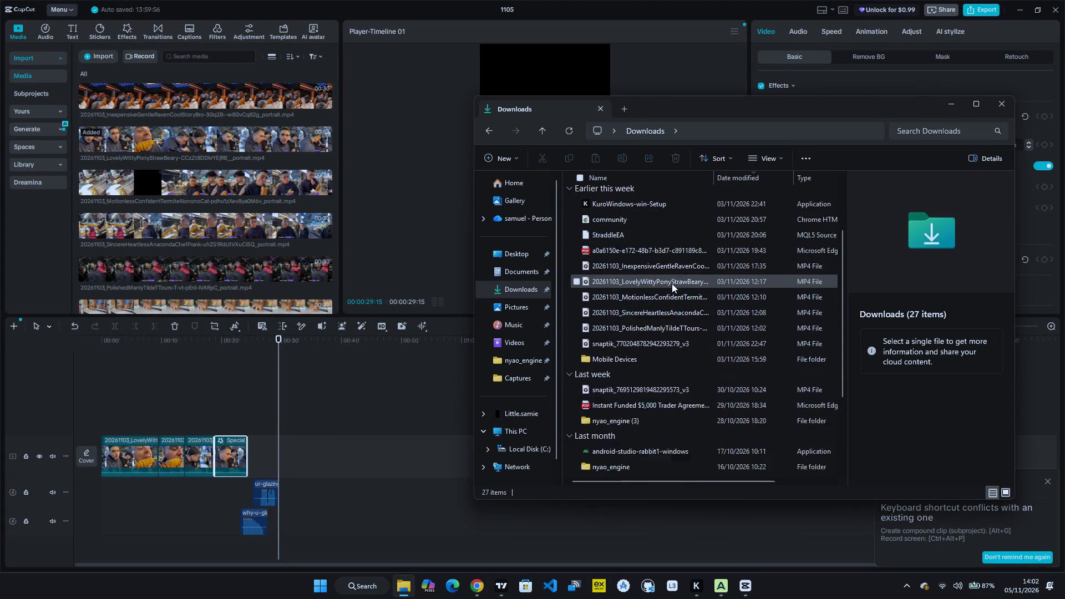
scroll(672, 283, up, 1)
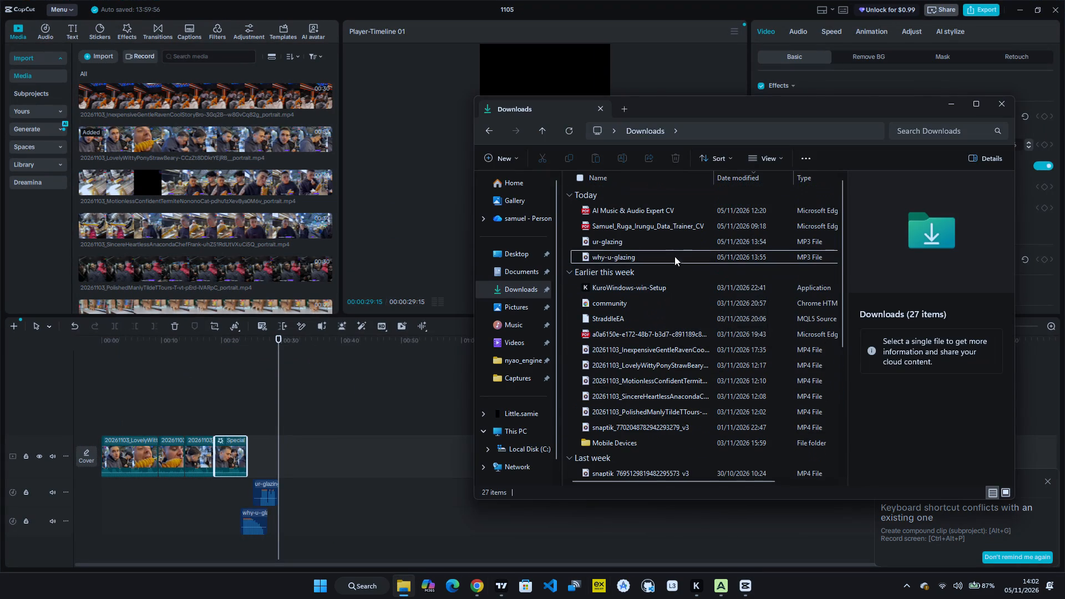
click(378, 378)
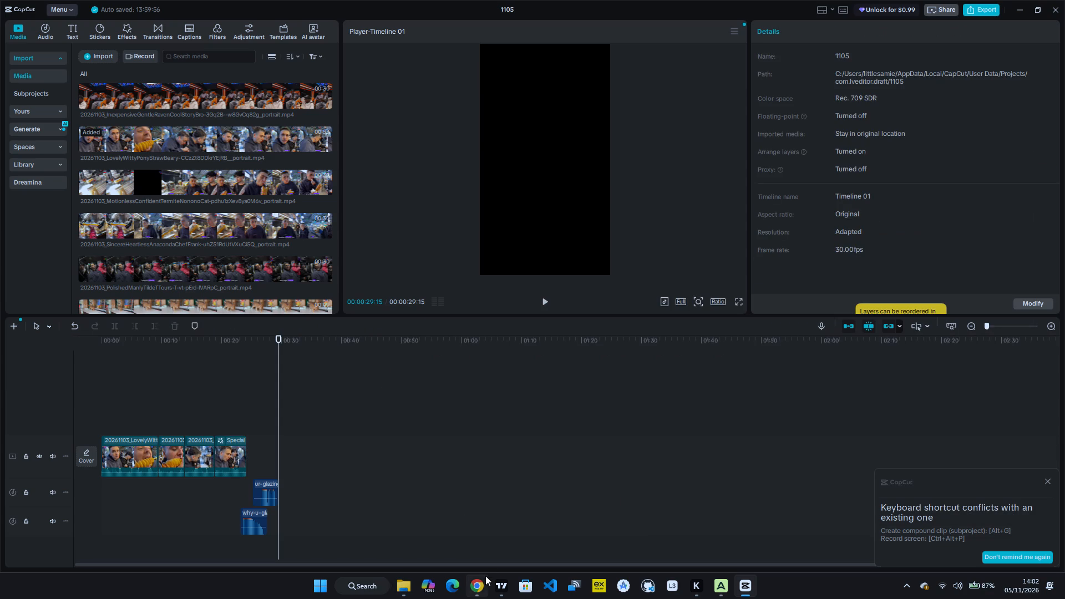
Back in Chrome, dismiss the ad on the GIFDB page, download the Super Excited Ishowspeed Meme GIF and check the recent downloads.
click(478, 582)
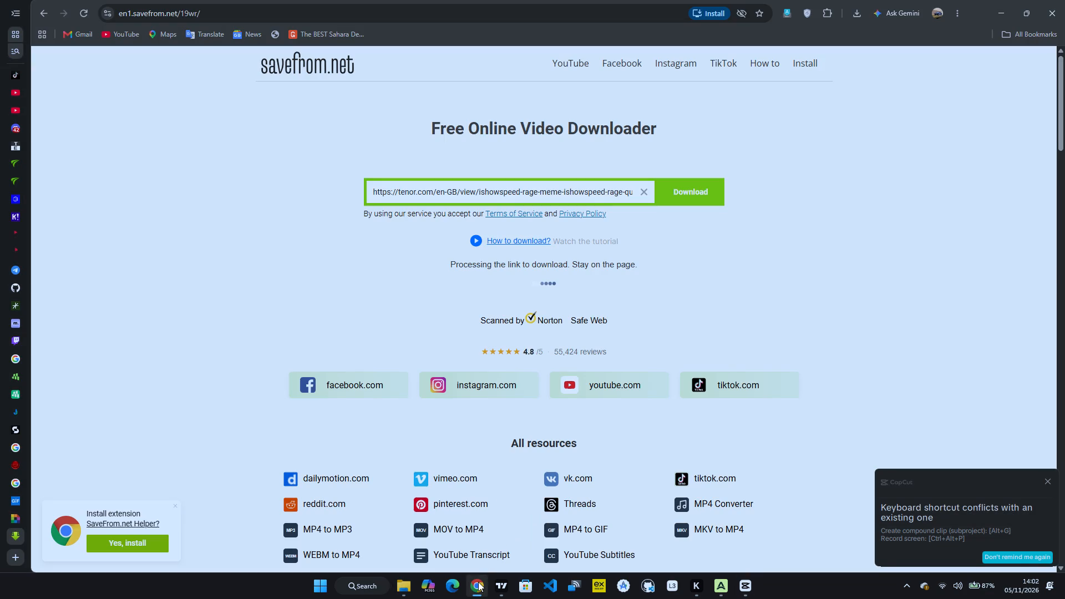
click(26, 525)
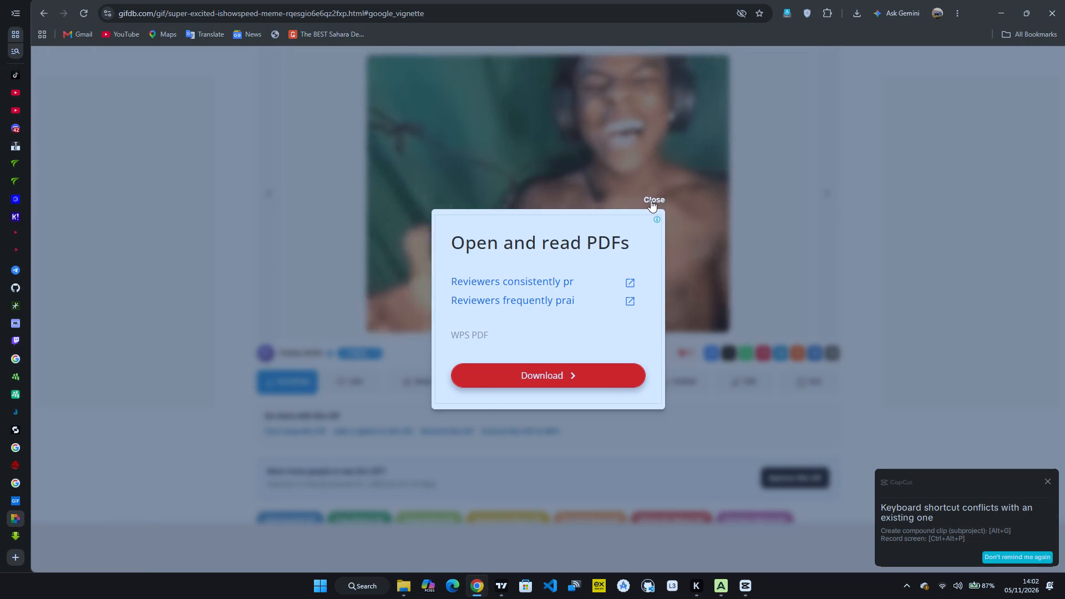
click(651, 200)
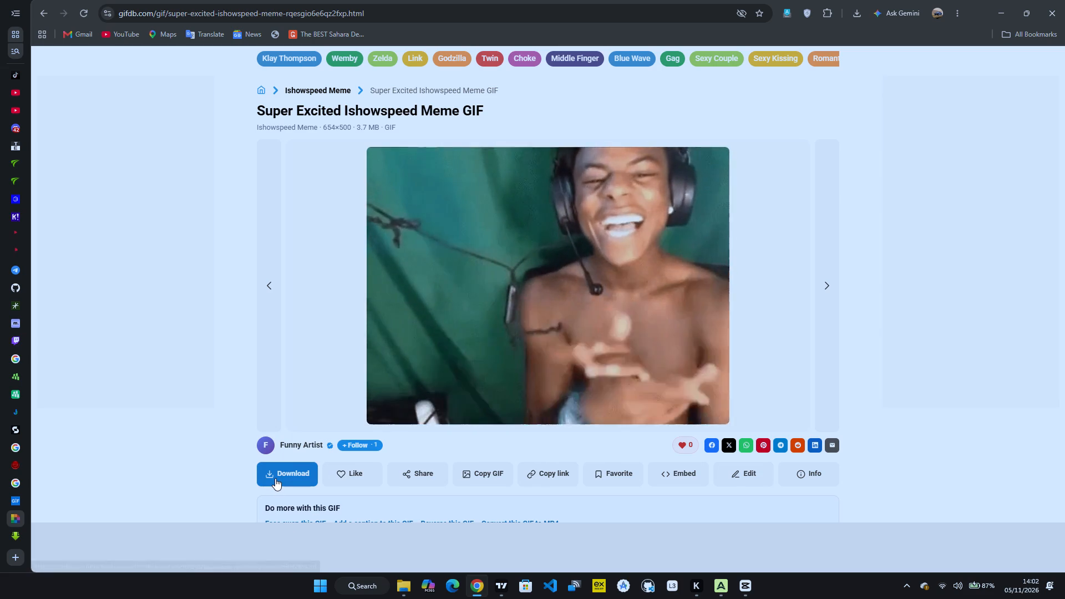
click(275, 478)
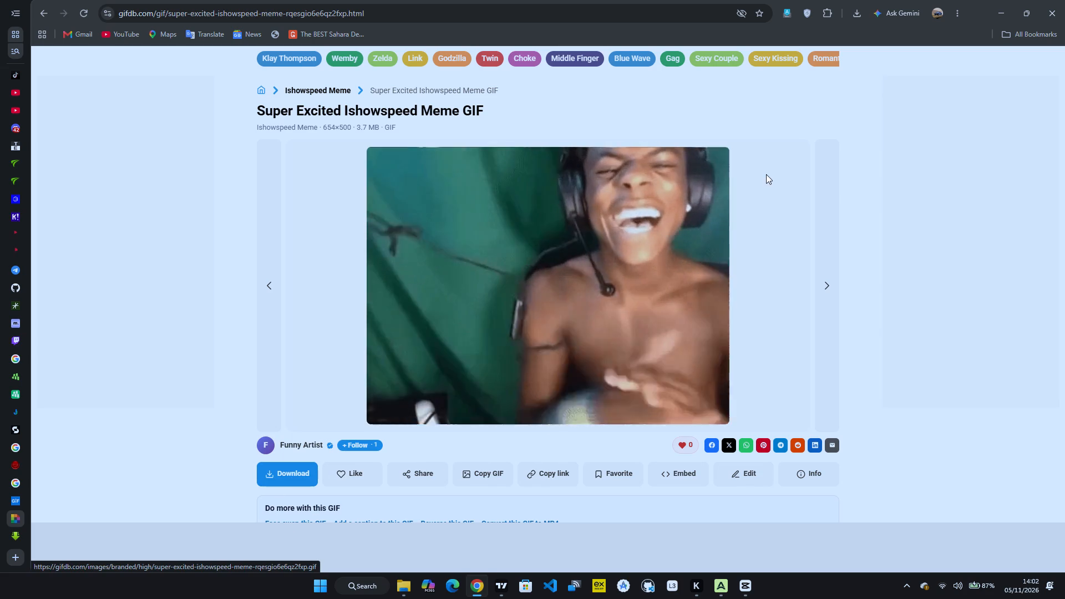
click(859, 12)
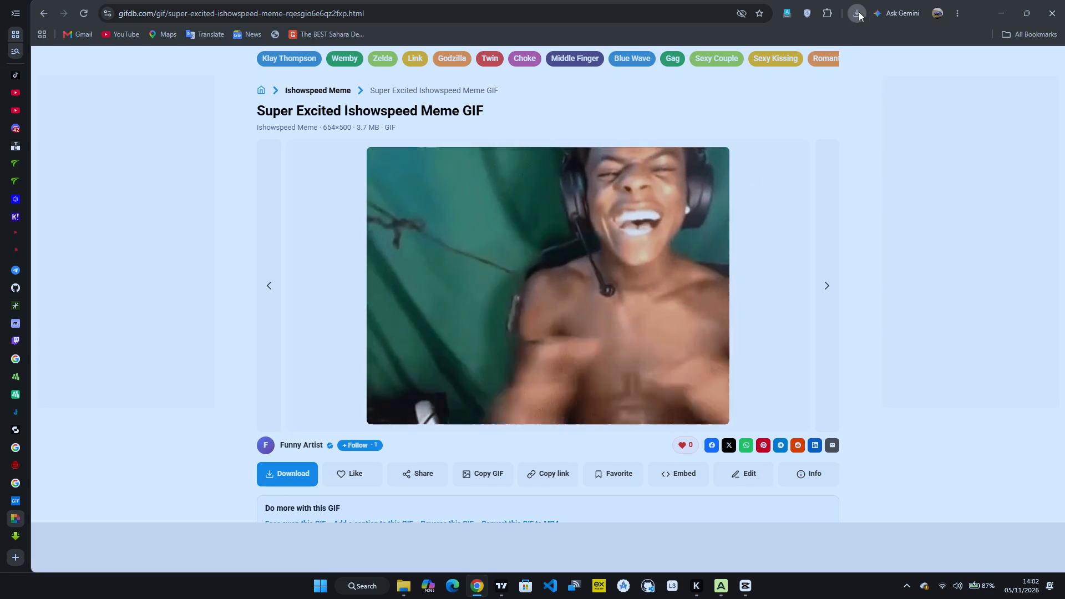
click(834, 60)
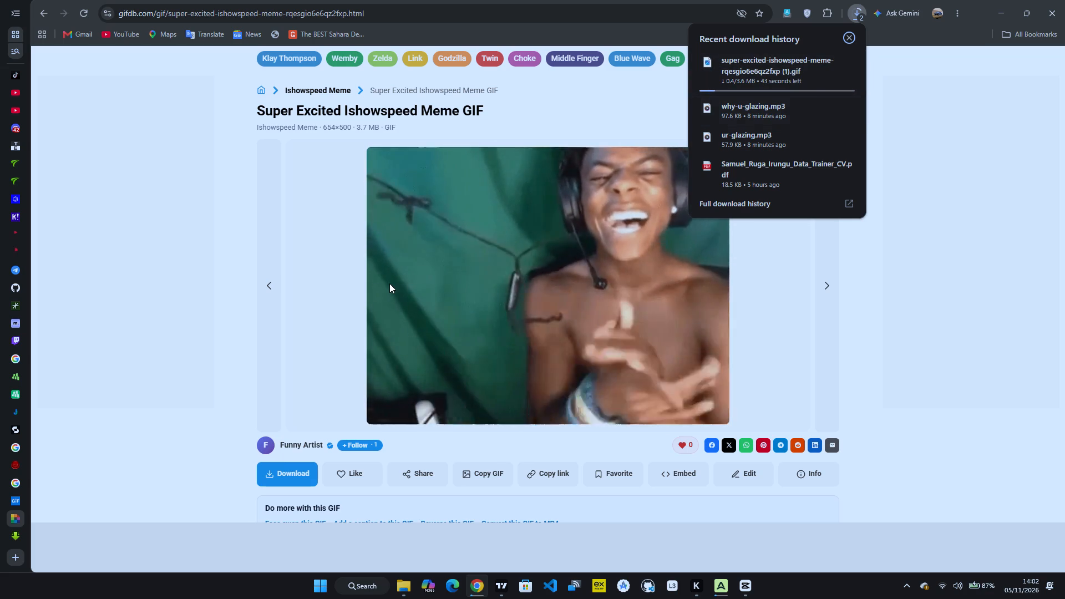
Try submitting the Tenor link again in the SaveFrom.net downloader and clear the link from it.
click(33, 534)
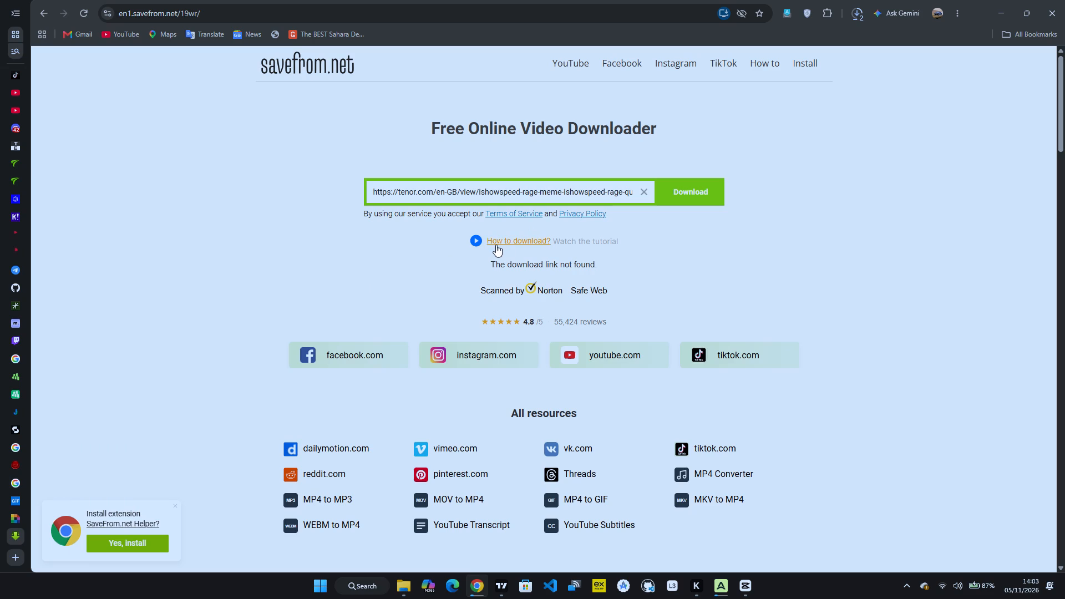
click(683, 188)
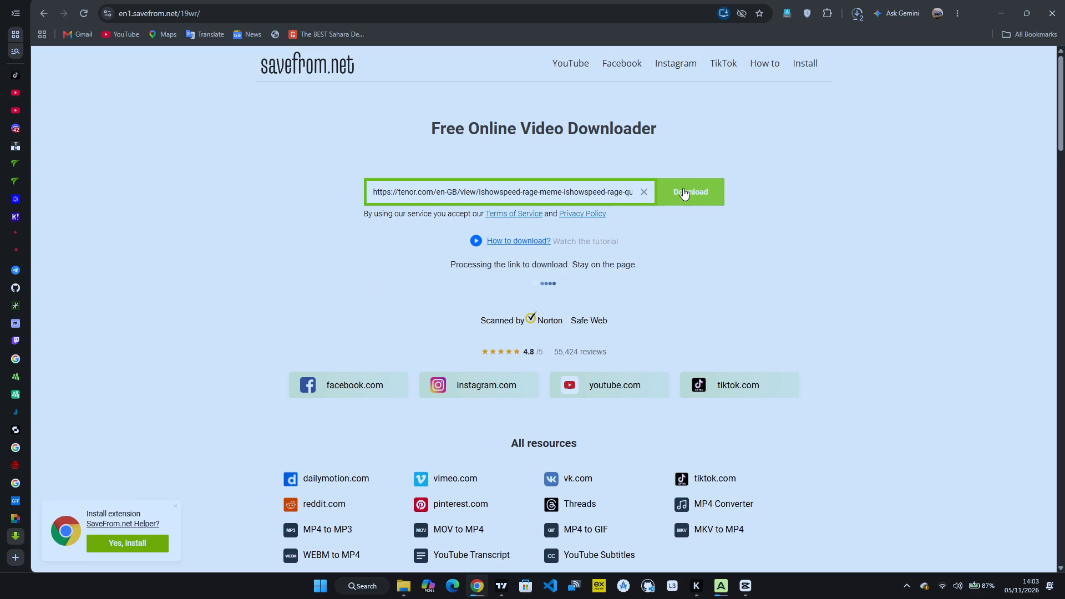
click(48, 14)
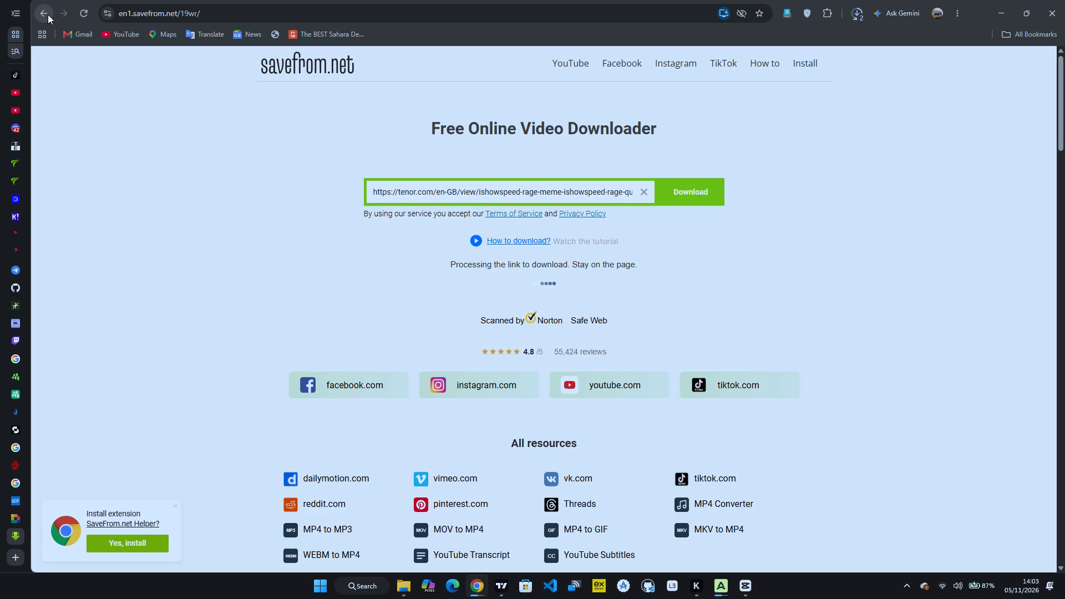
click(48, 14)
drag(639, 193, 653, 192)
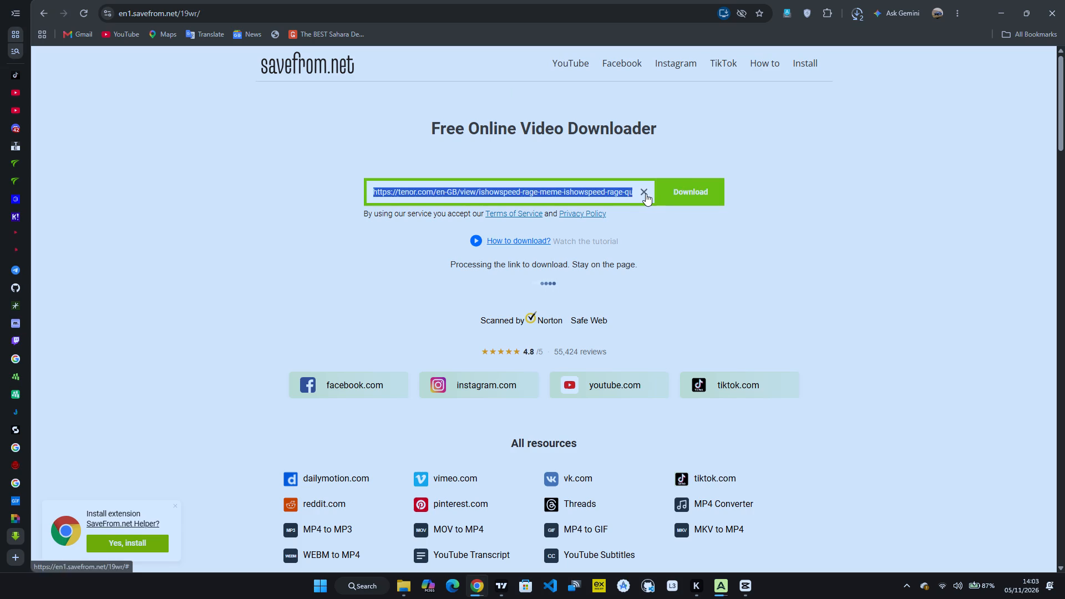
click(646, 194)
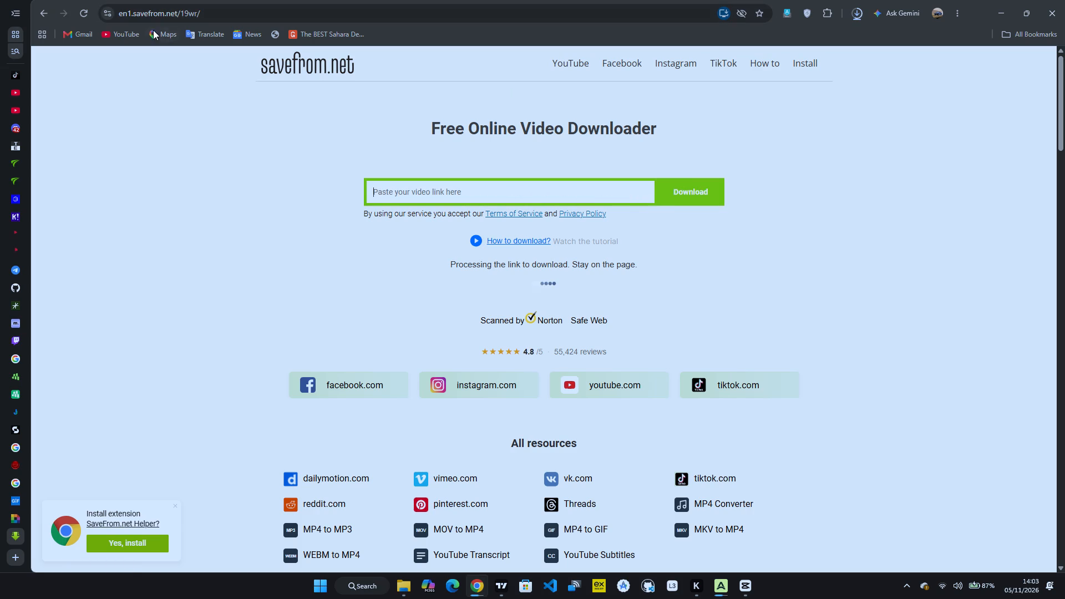
Dismiss the SaveFrom.net extension install offer and close the video downloader tab.
click(42, 12)
click(171, 506)
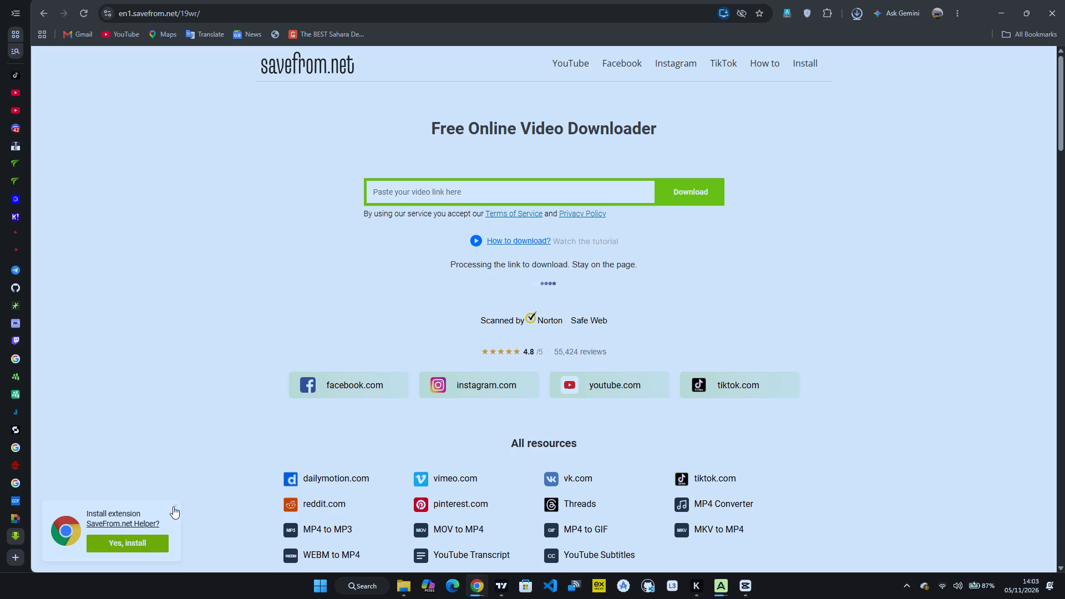
click(174, 506)
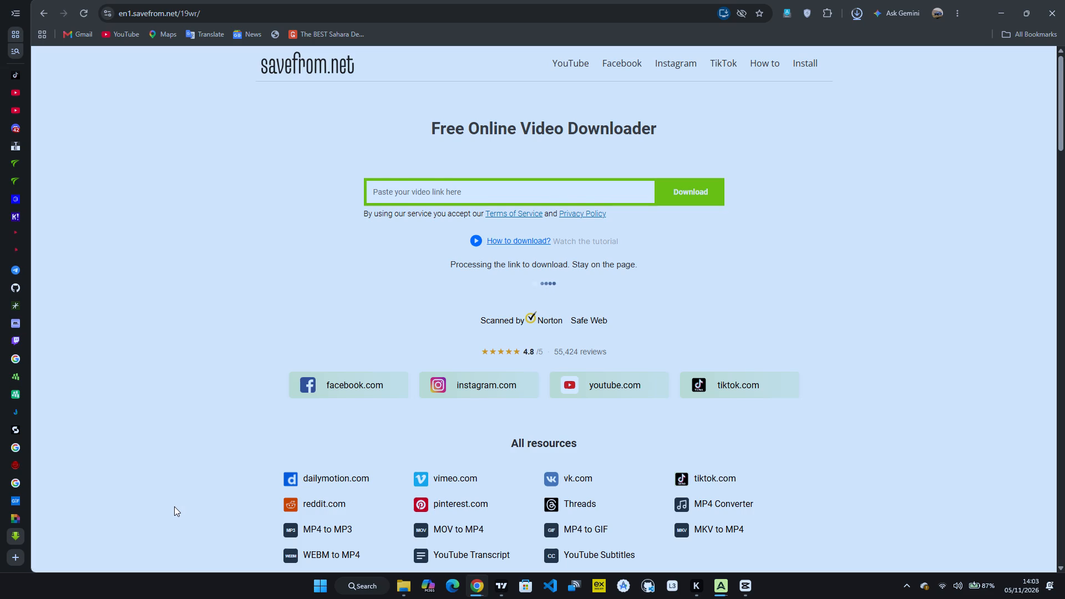
scroll(174, 506, up, 4)
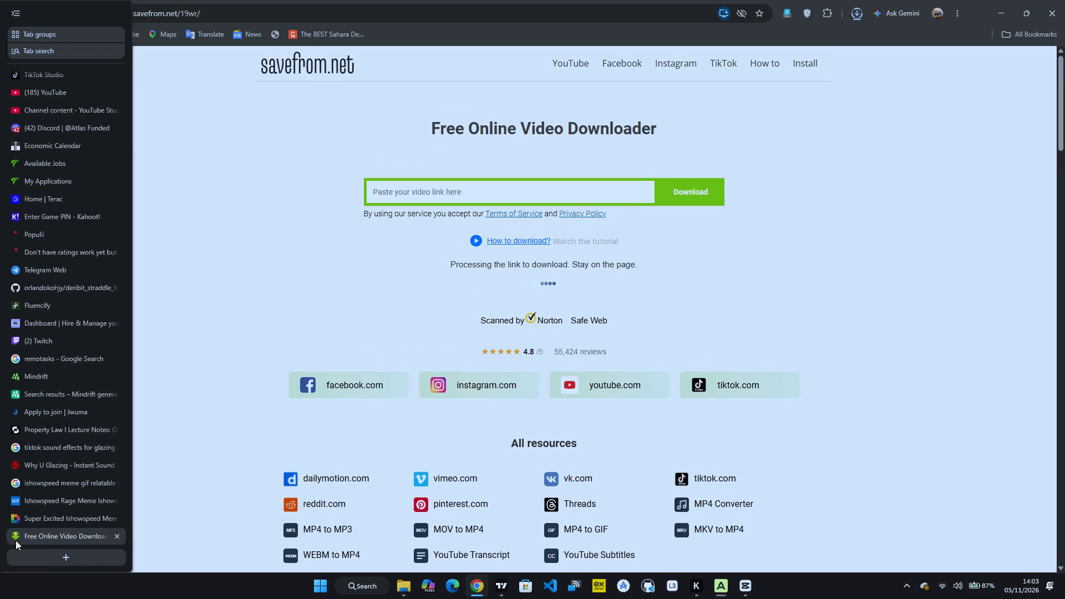
click(115, 536)
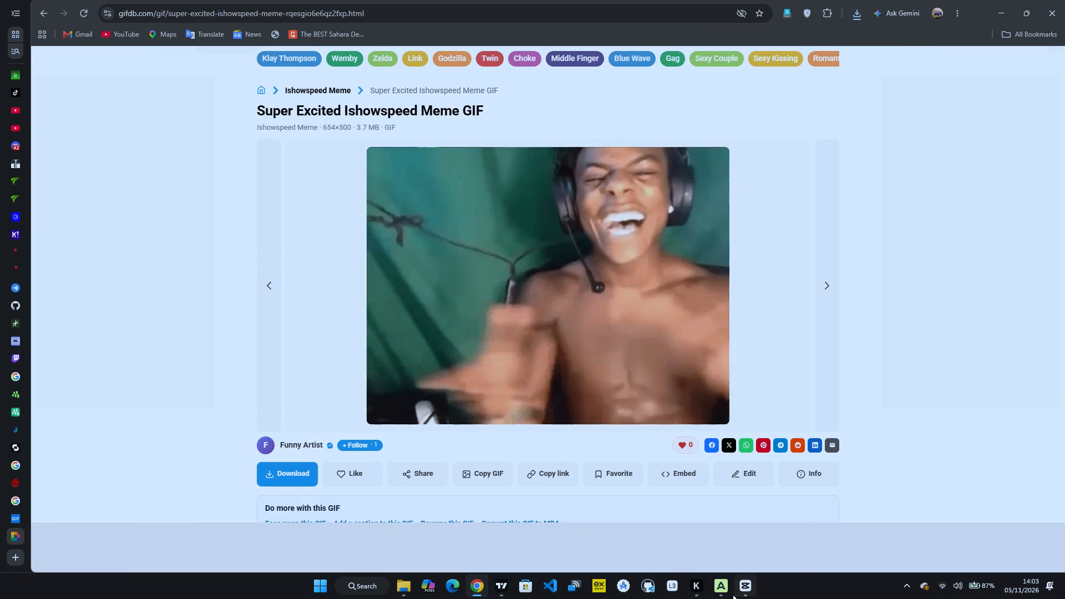
Switch to CapCut and add the first super-excited-ishowspeed-meme GIF from Downloads to a new track above the main video track.
click(743, 582)
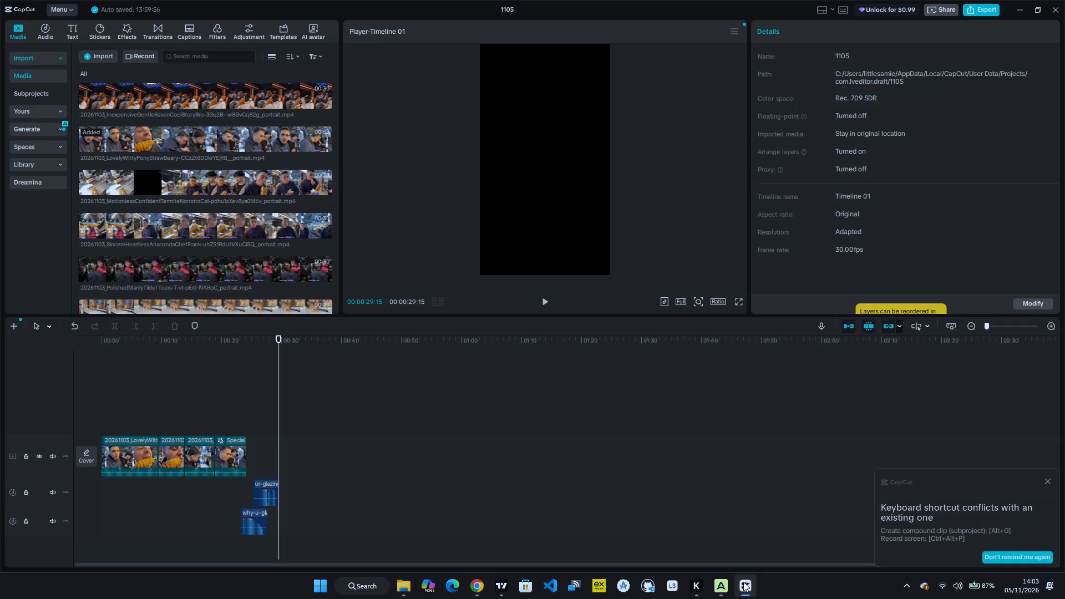
click(406, 588)
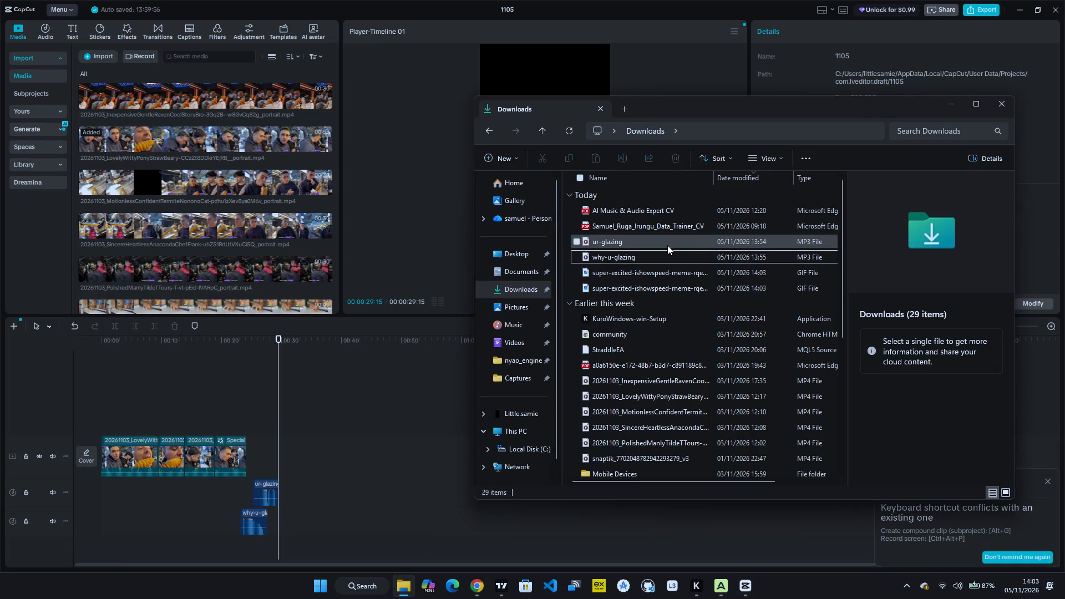
click(662, 272)
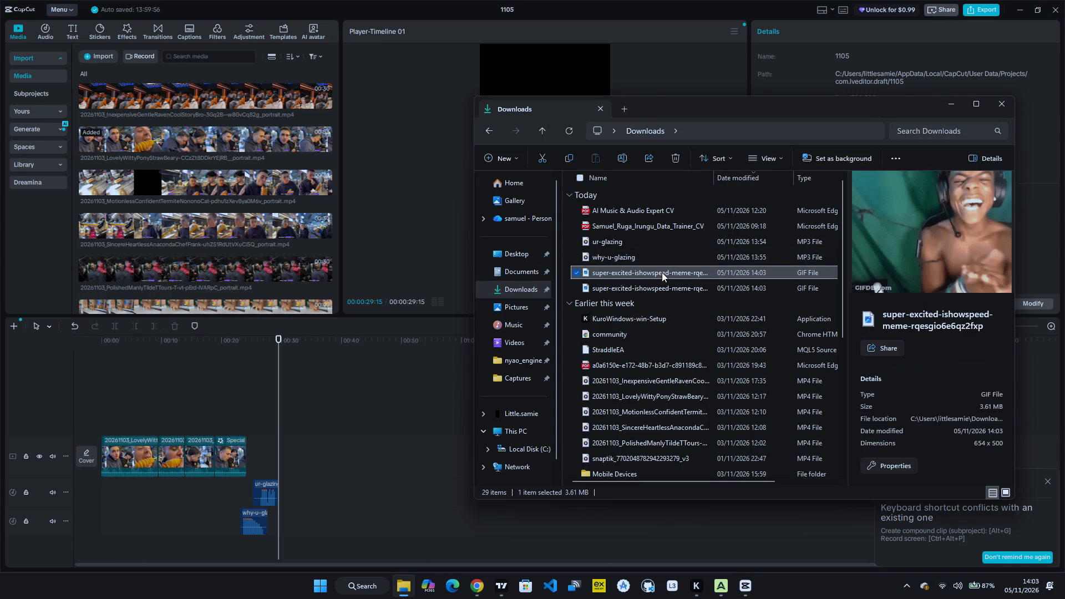
drag(662, 272, 252, 400)
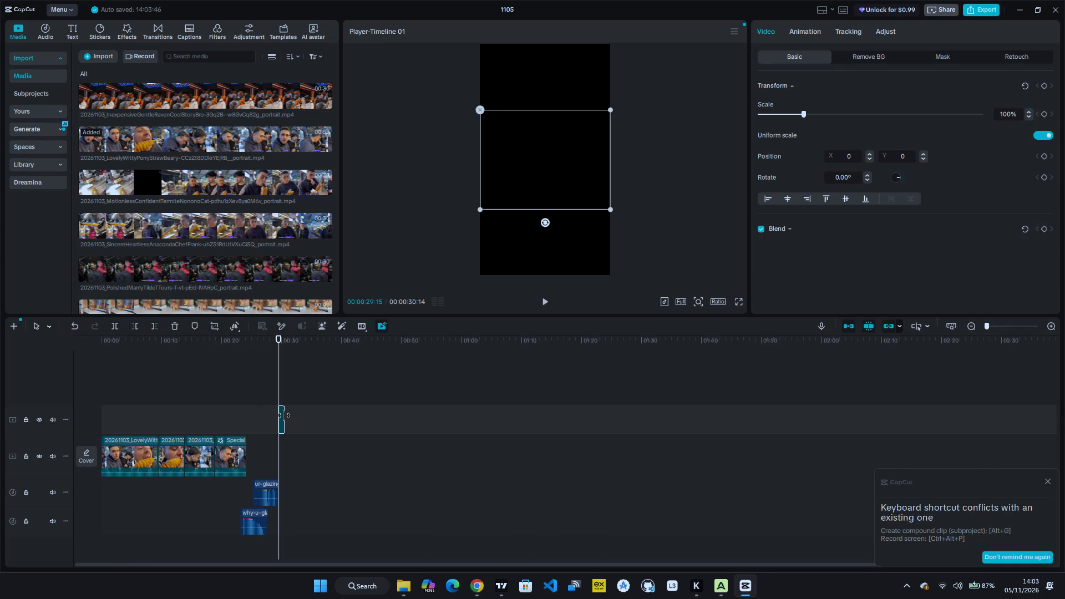
Extend the end of the IShowSpeed GIF clip to about 00:00:36:00 on the timeline.
drag(282, 419, 265, 421)
drag(265, 421, 321, 424)
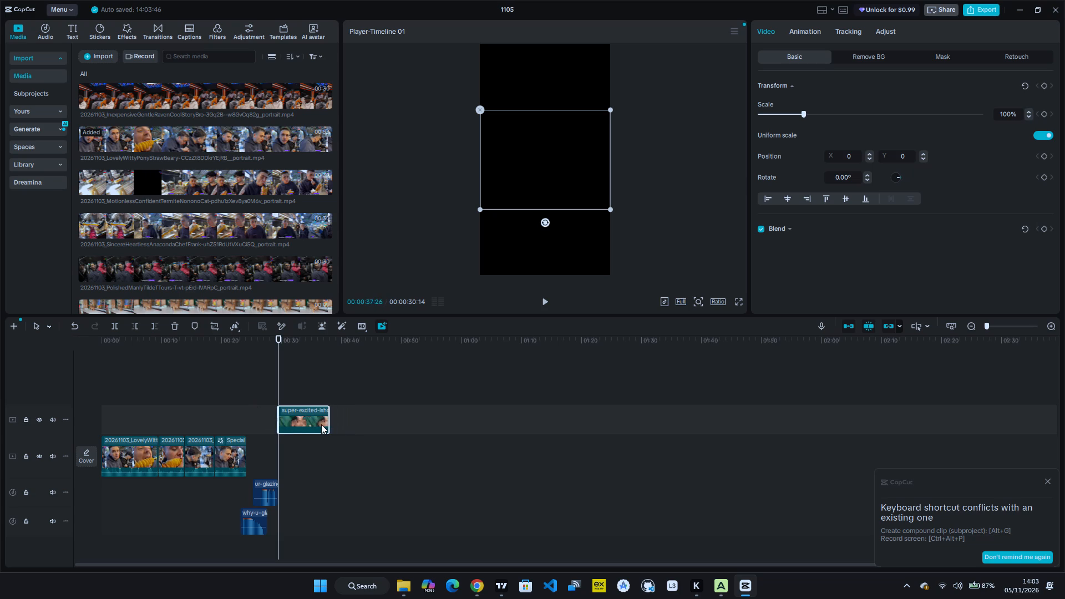
drag(321, 424, 437, 428)
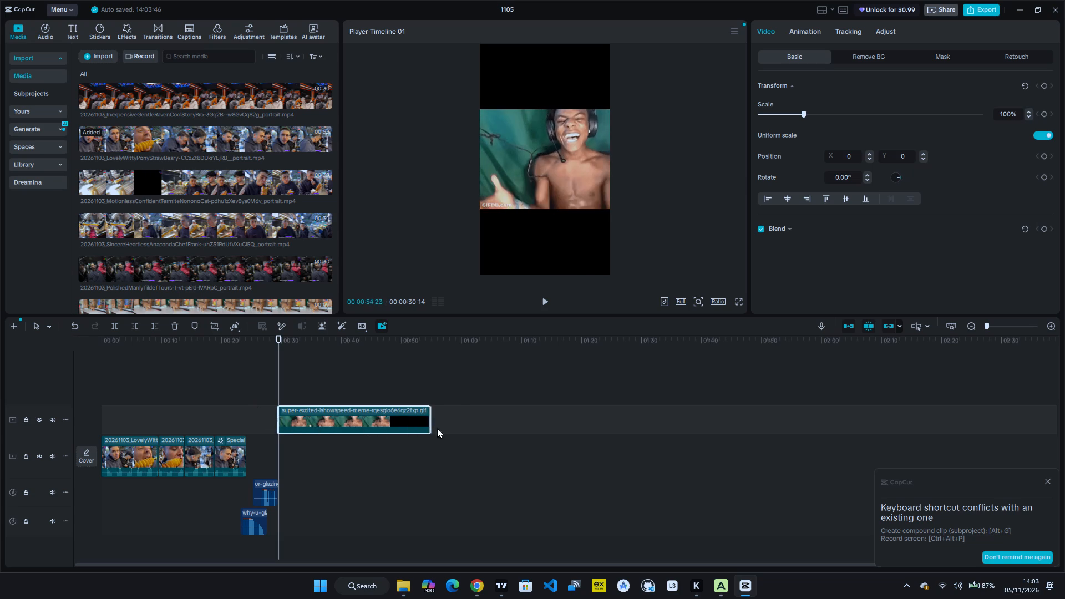
drag(437, 428, 344, 439)
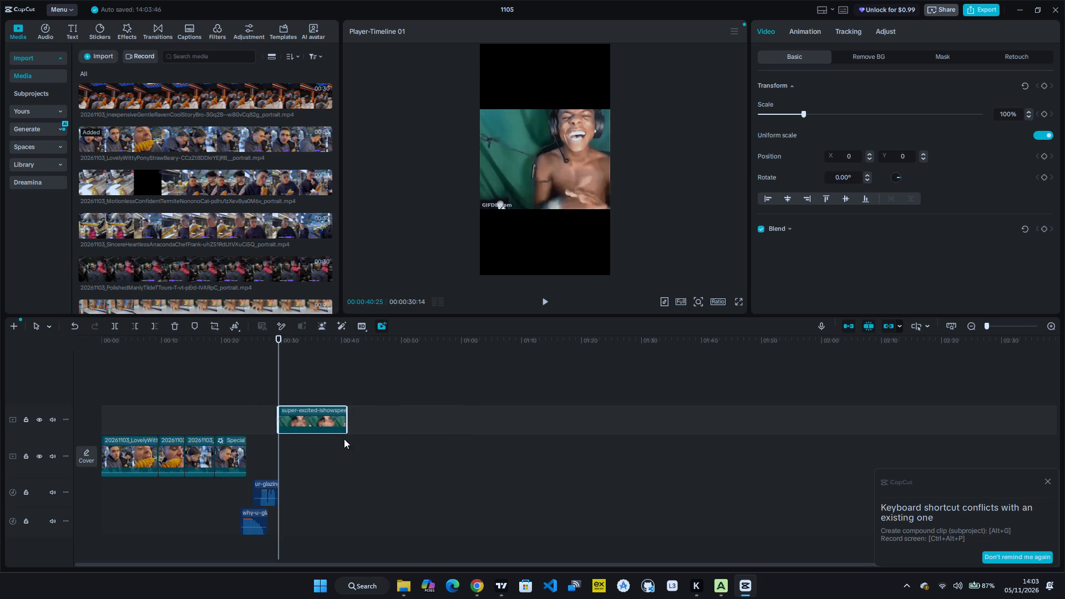
drag(344, 439, 315, 436)
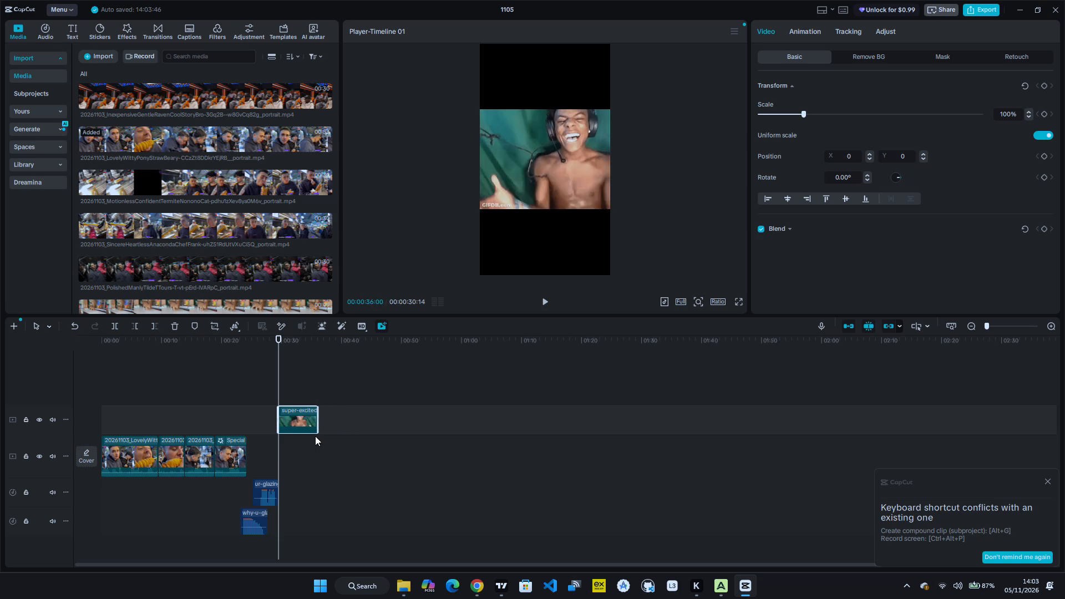
Move the GIF clip earlier so it starts where the last video clip on the main track ends.
click(364, 408)
click(301, 408)
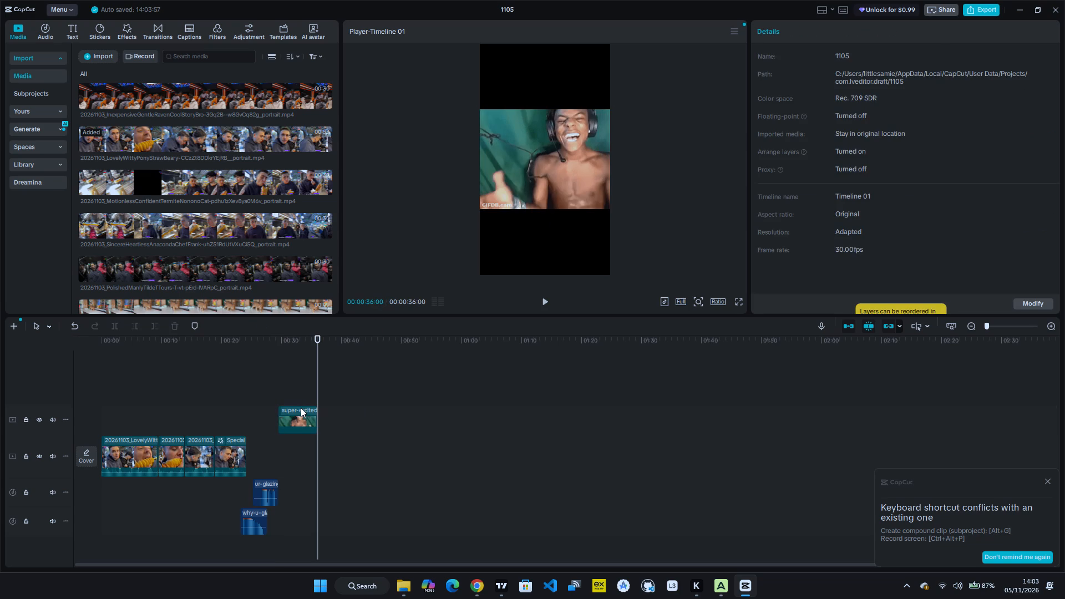
drag(301, 408, 268, 414)
Enlarge the IShowSpeed GIF to 233% and shift it to X -772, Y 0 so it fills the portrait frame.
key(space)
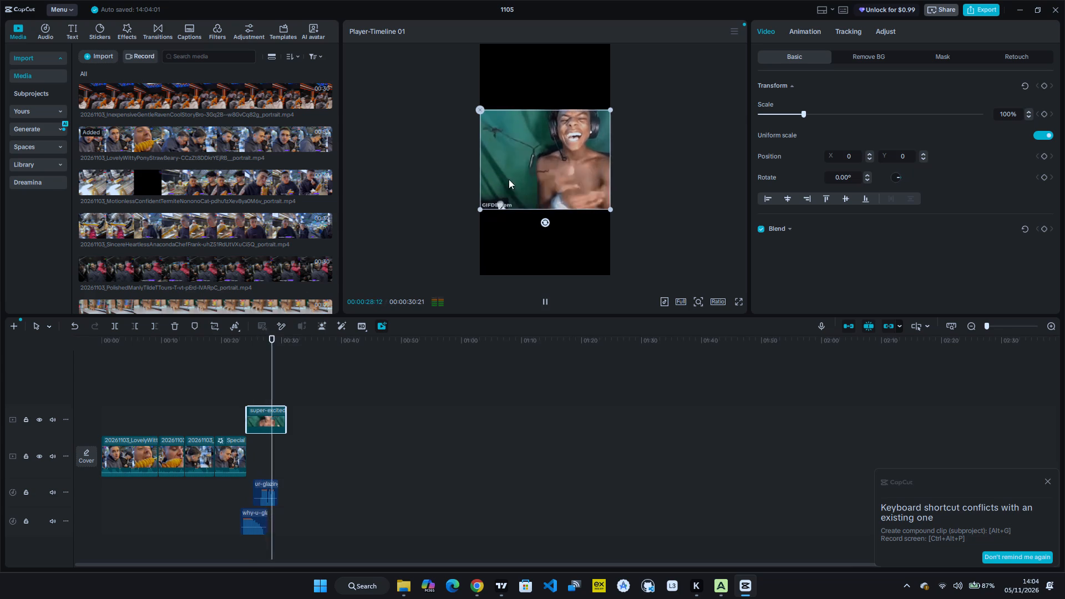
drag(480, 207, 381, 259)
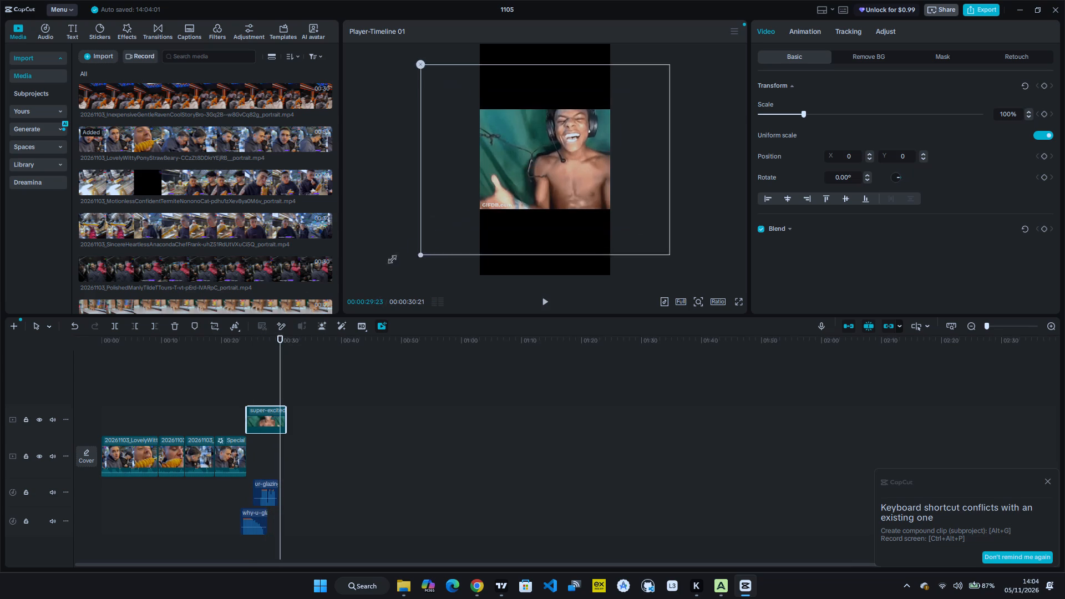
drag(381, 259, 345, 273)
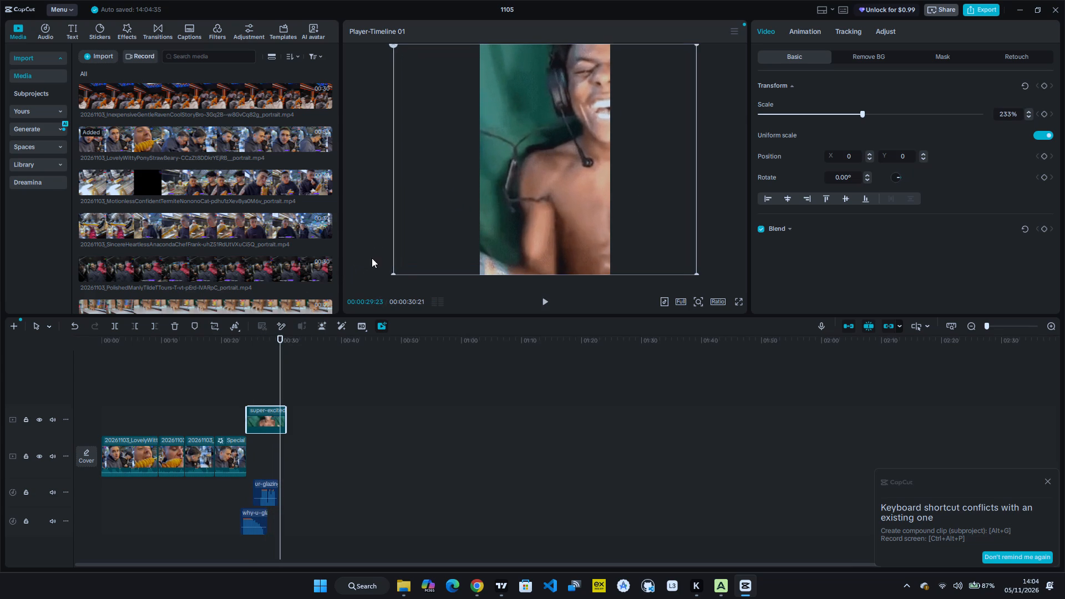
drag(581, 189, 555, 203)
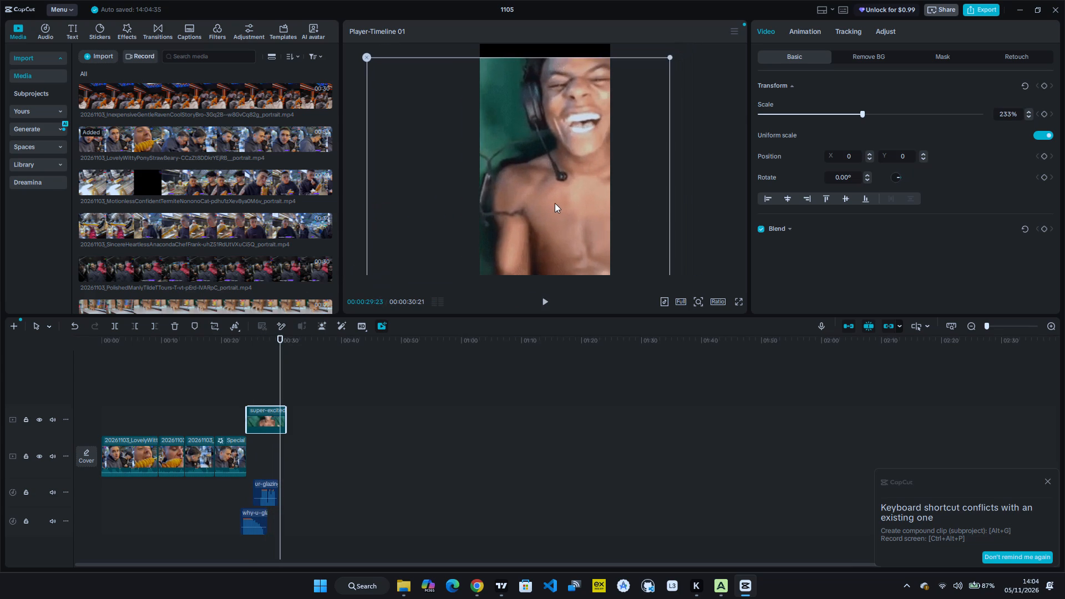
drag(555, 203, 541, 195)
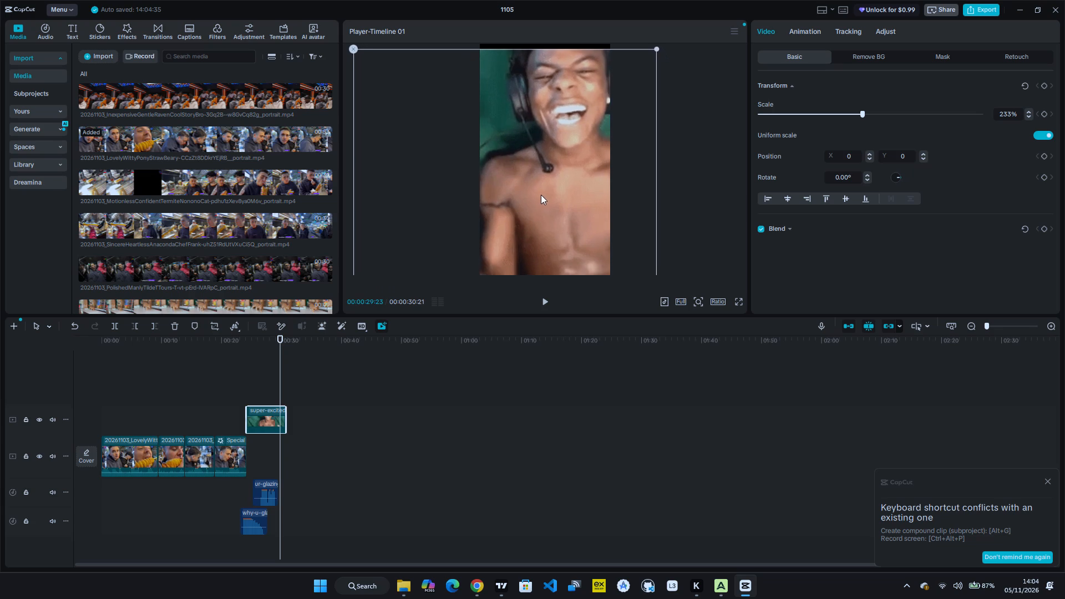
drag(541, 195, 535, 189)
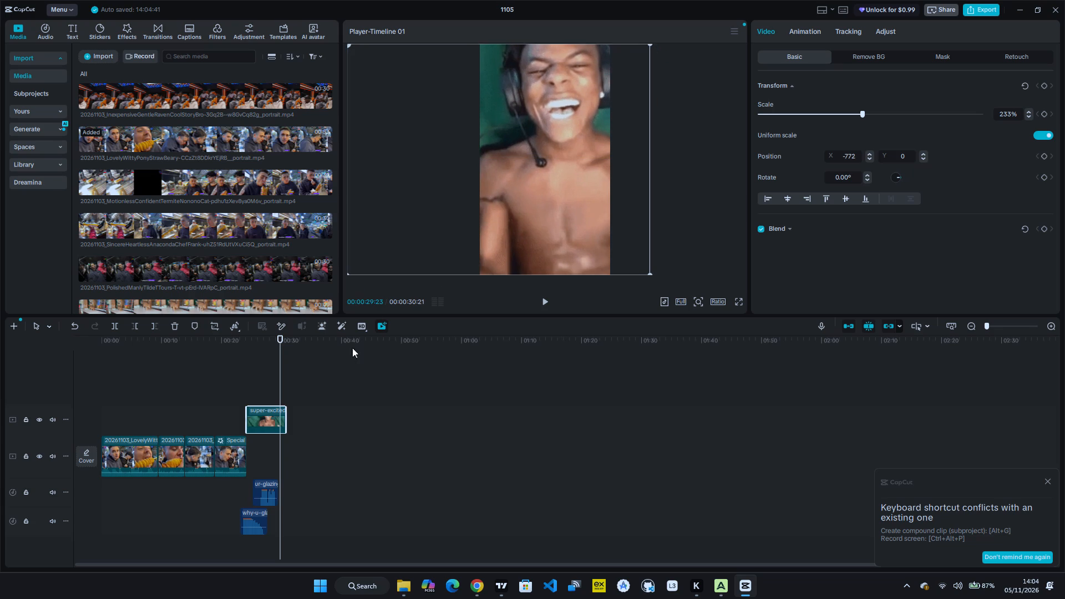
Trim the end of the IShowSpeed GIF clip to 00:00:29:15, about where the last glazing sound ends.
drag(286, 416, 282, 416)
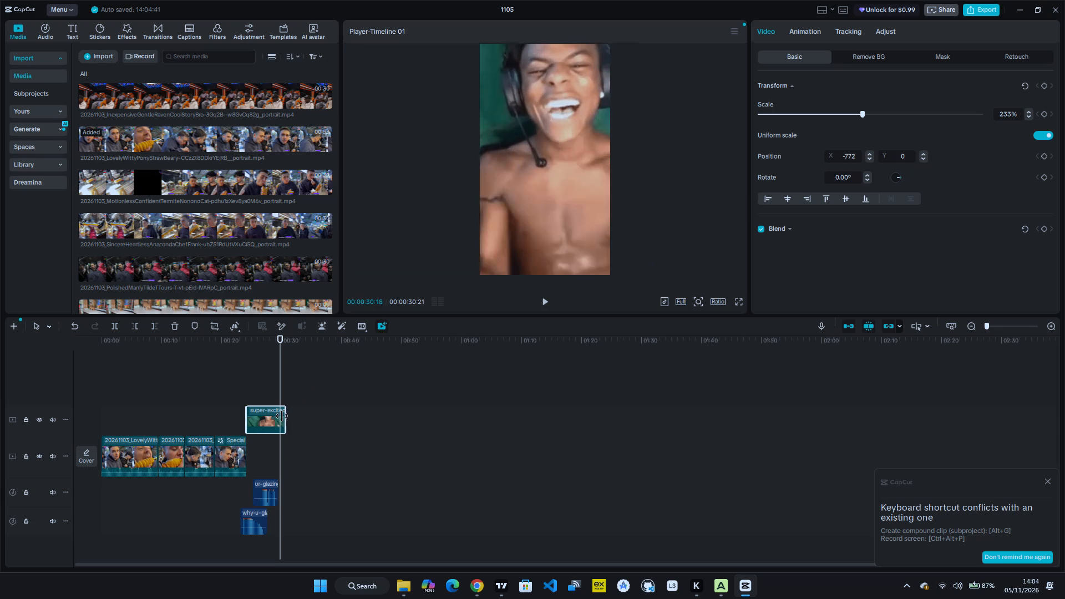
drag(282, 416, 280, 416)
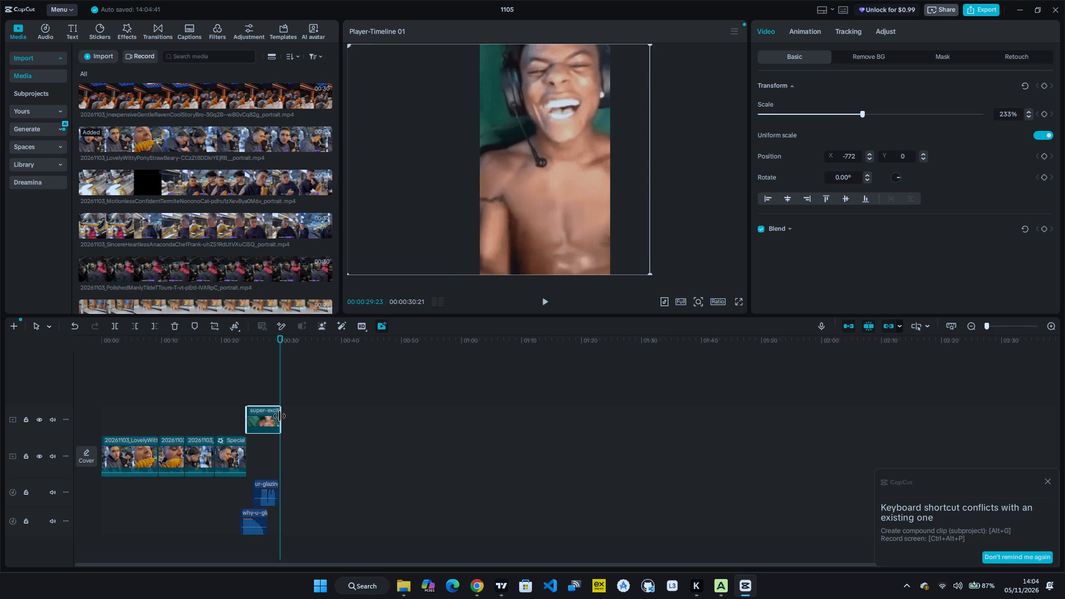
drag(280, 416, 275, 416)
drag(275, 416, 271, 416)
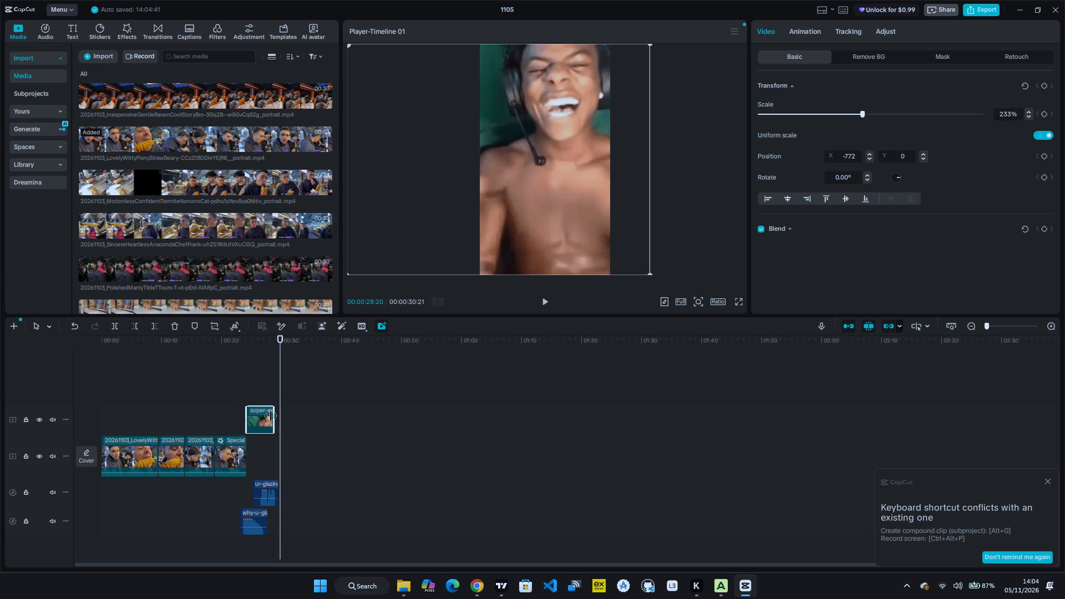
drag(271, 416, 273, 416)
key(space)
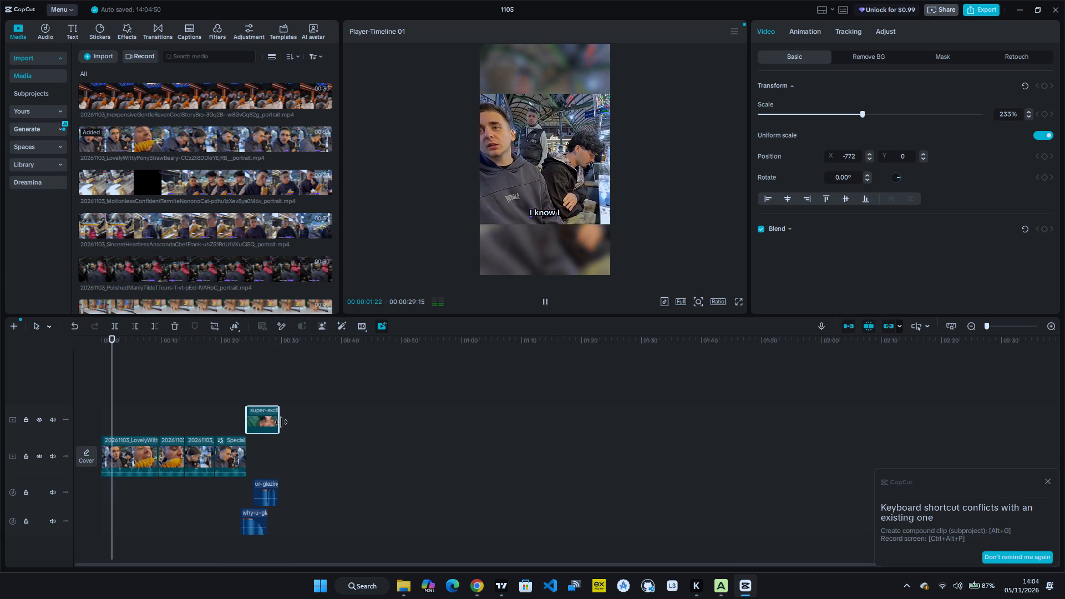
drag(279, 423, 274, 423)
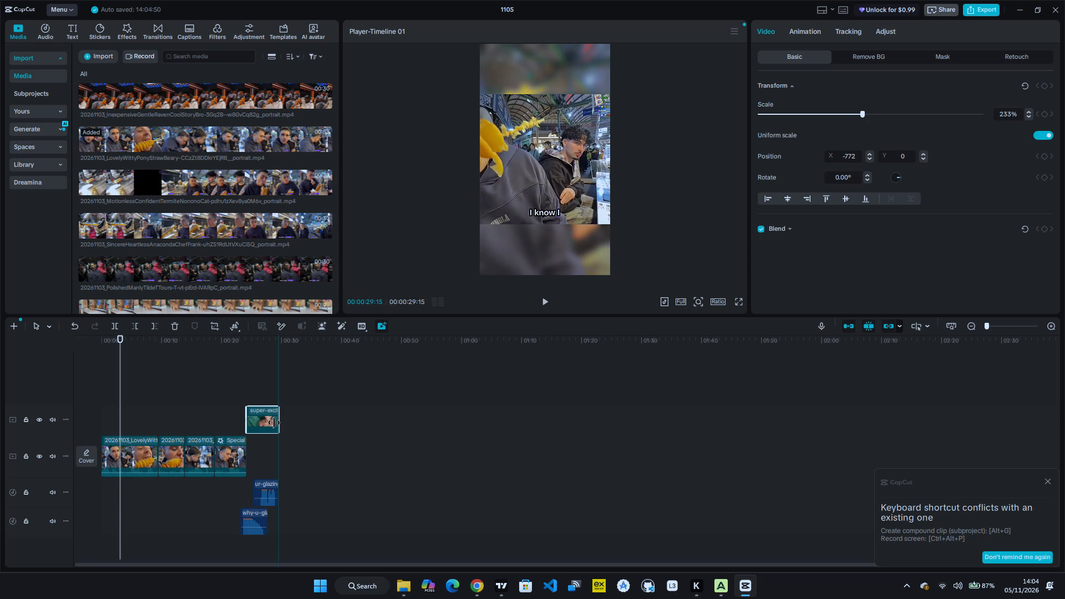
drag(274, 423, 274, 422)
Play the edit through to the GIF ending and dismiss the keyboard shortcut conflict notice.
key(space)
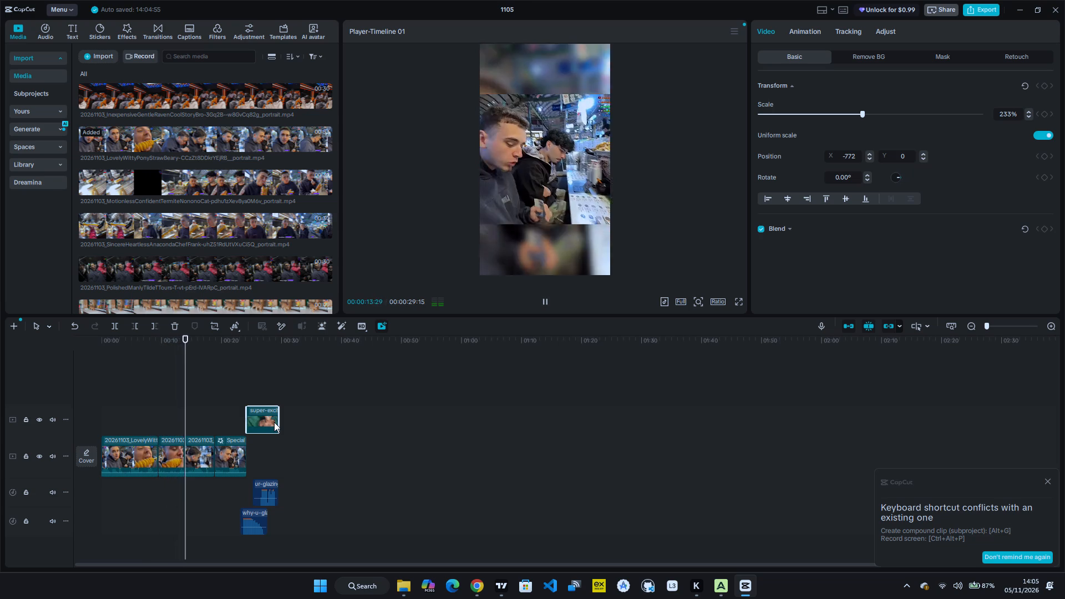
click(1043, 481)
click(1049, 481)
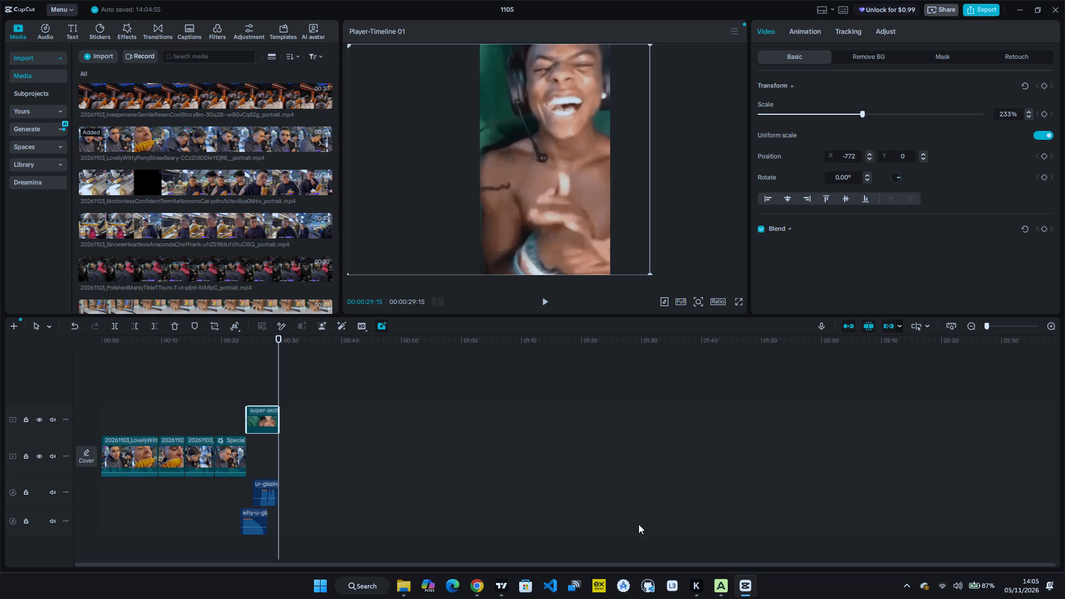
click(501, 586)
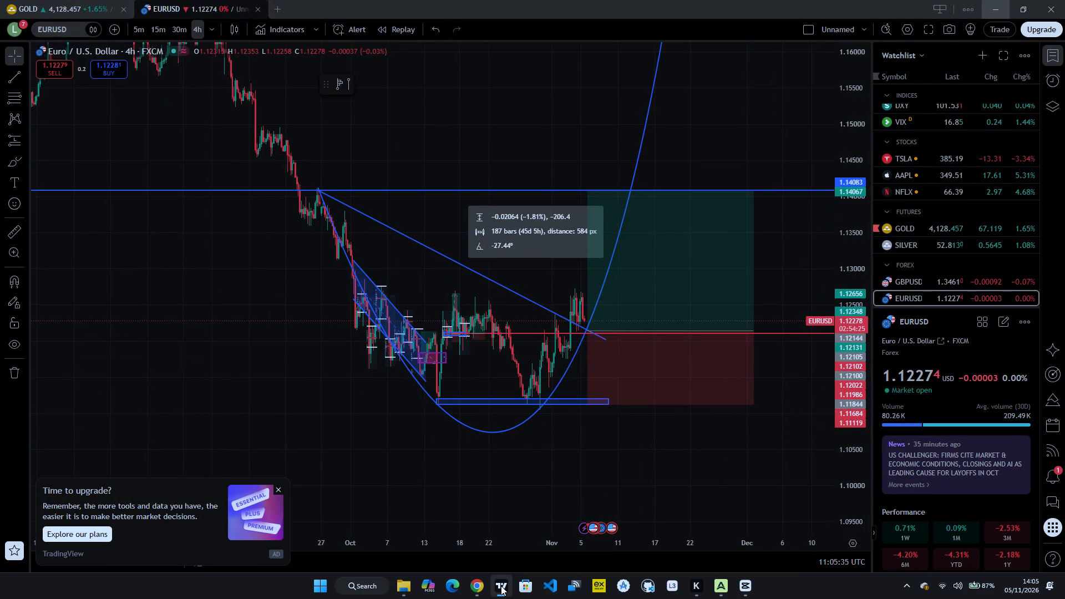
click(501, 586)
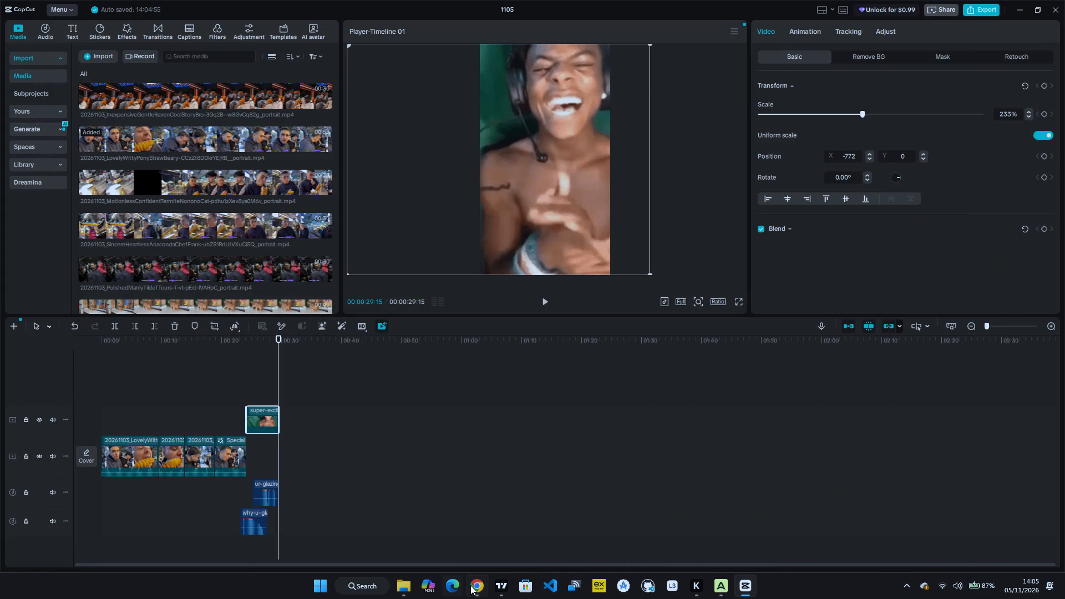
Switch to Chrome and close the Super Excited Ishowspeed Meme GIF tab.
click(473, 585)
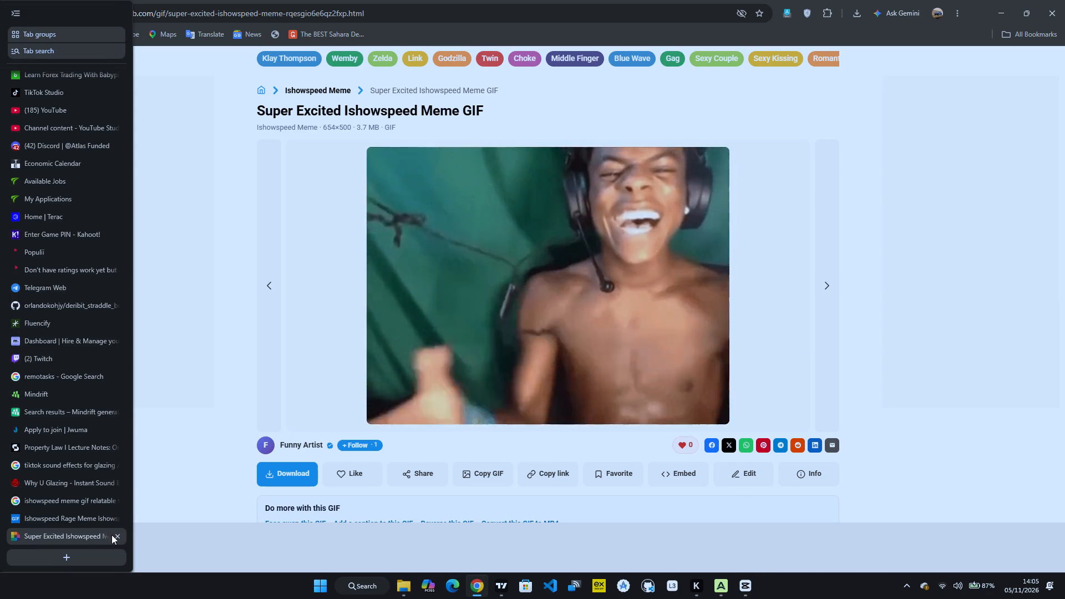
click(118, 534)
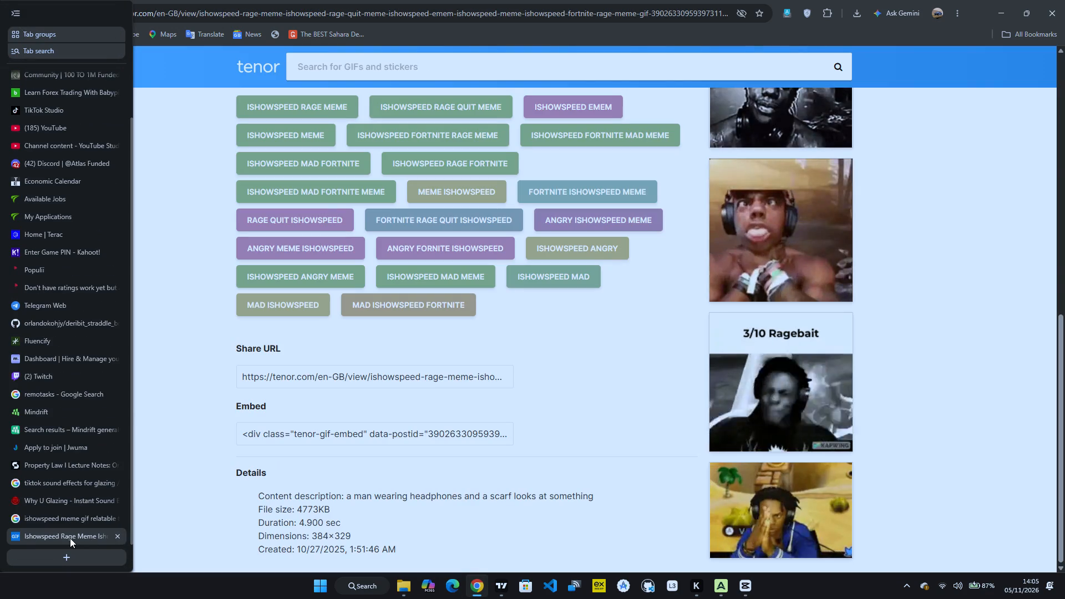
click(64, 536)
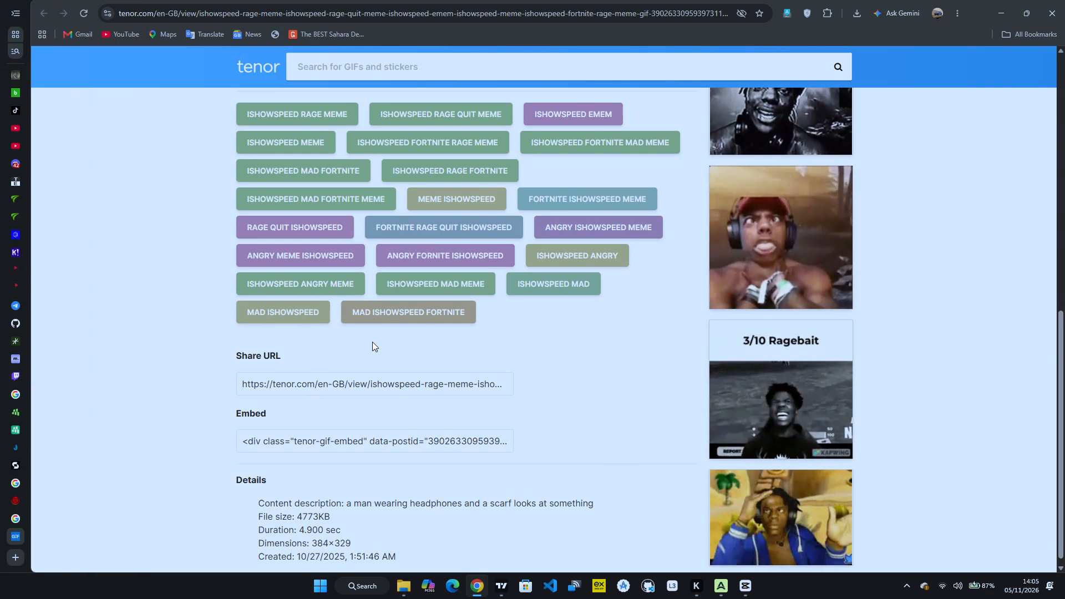
click(386, 382)
scroll(386, 382, up, 5)
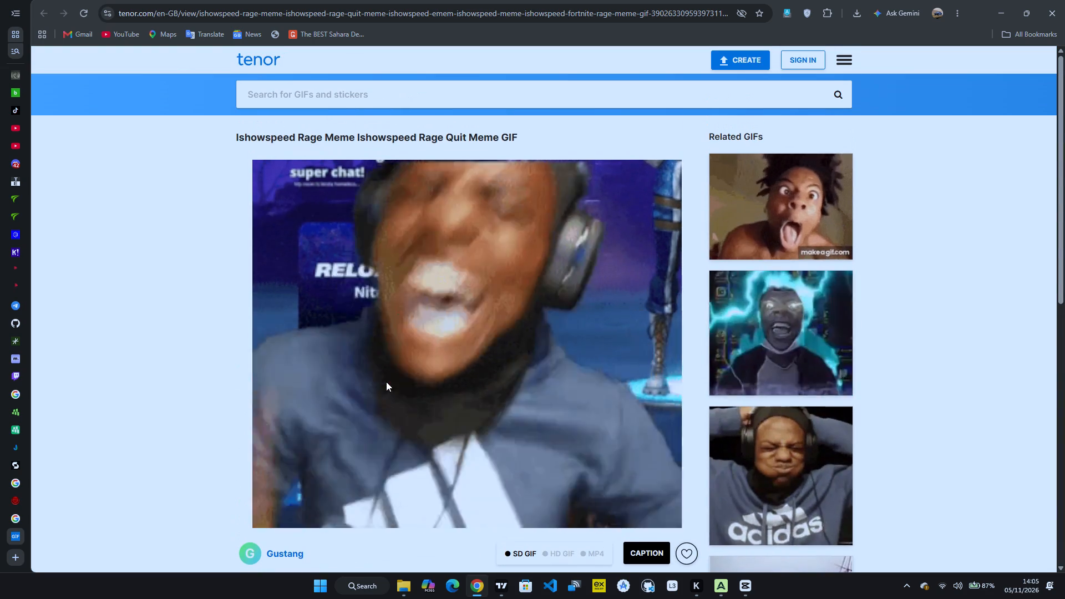
scroll(364, 408, down, 1)
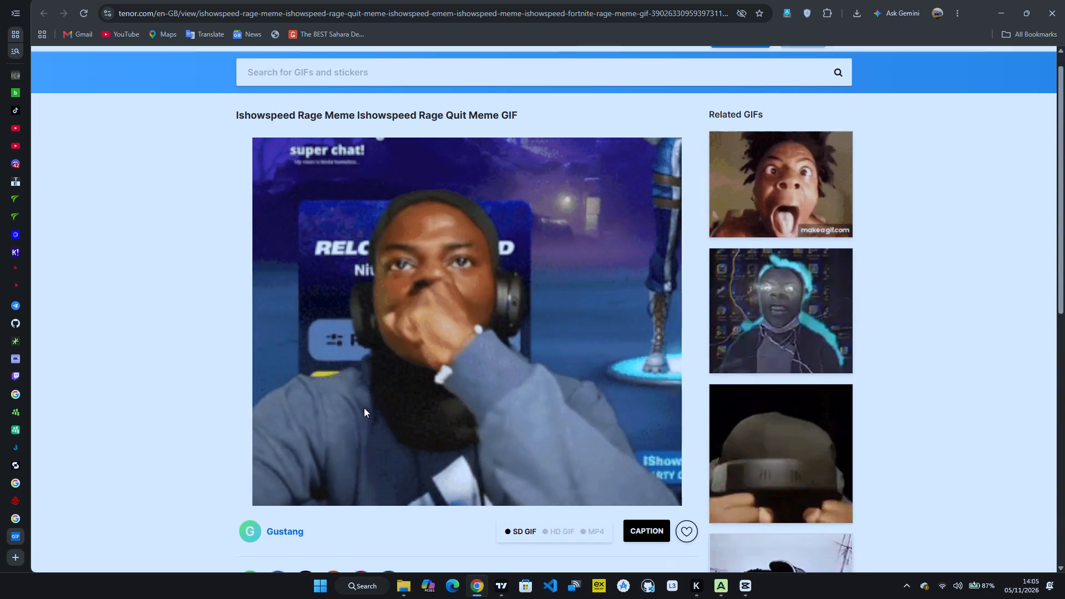
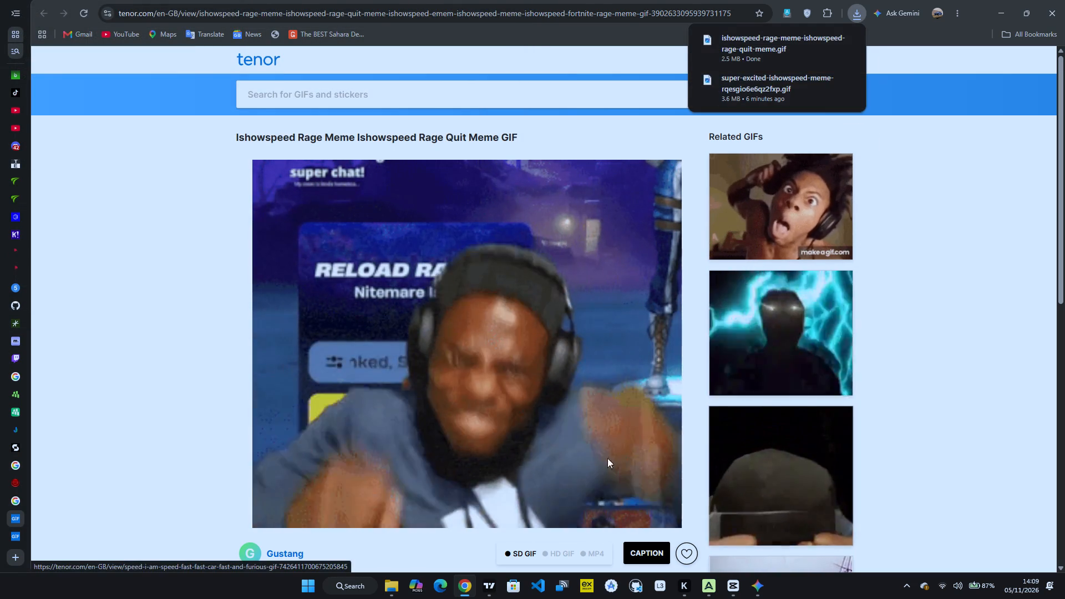
Switch to CapCut and bring the rage quit GIF from Downloads into the overlay track directly after the super-excited GIF.
click(732, 587)
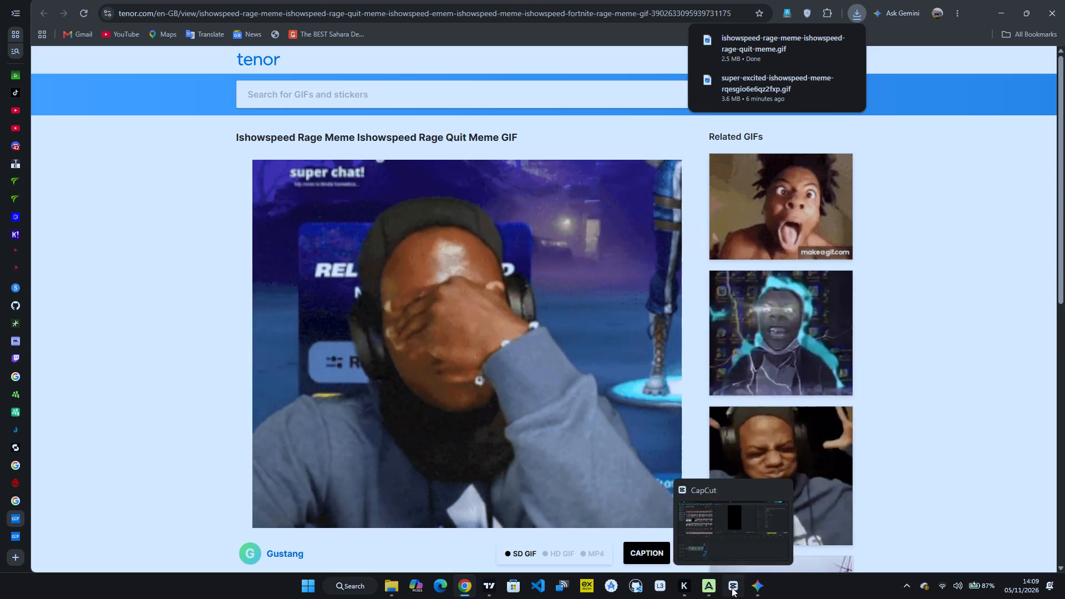
click(389, 582)
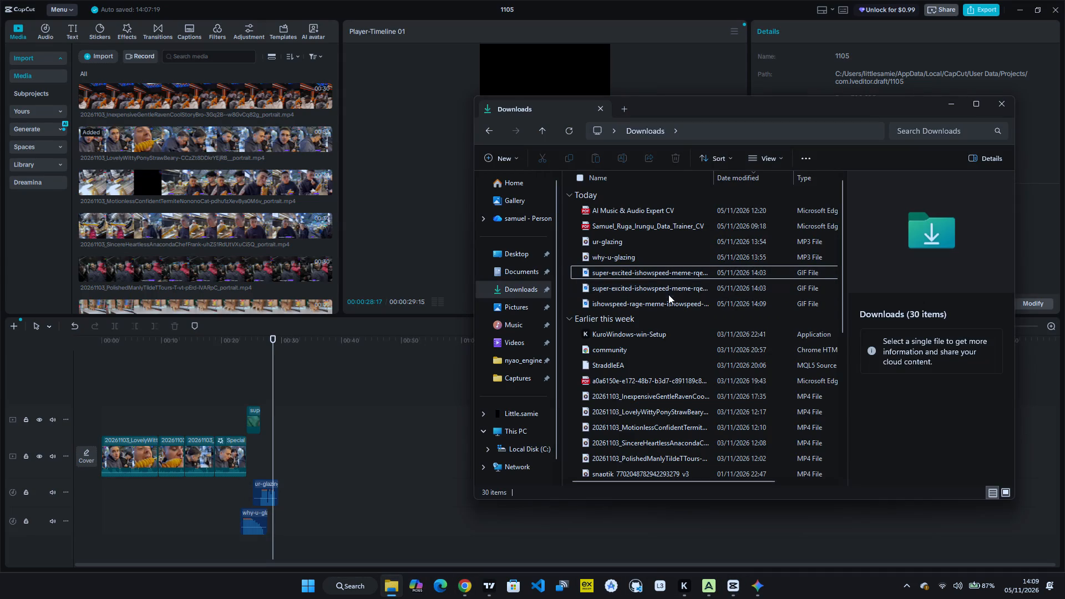
click(668, 299)
drag(668, 299, 219, 423)
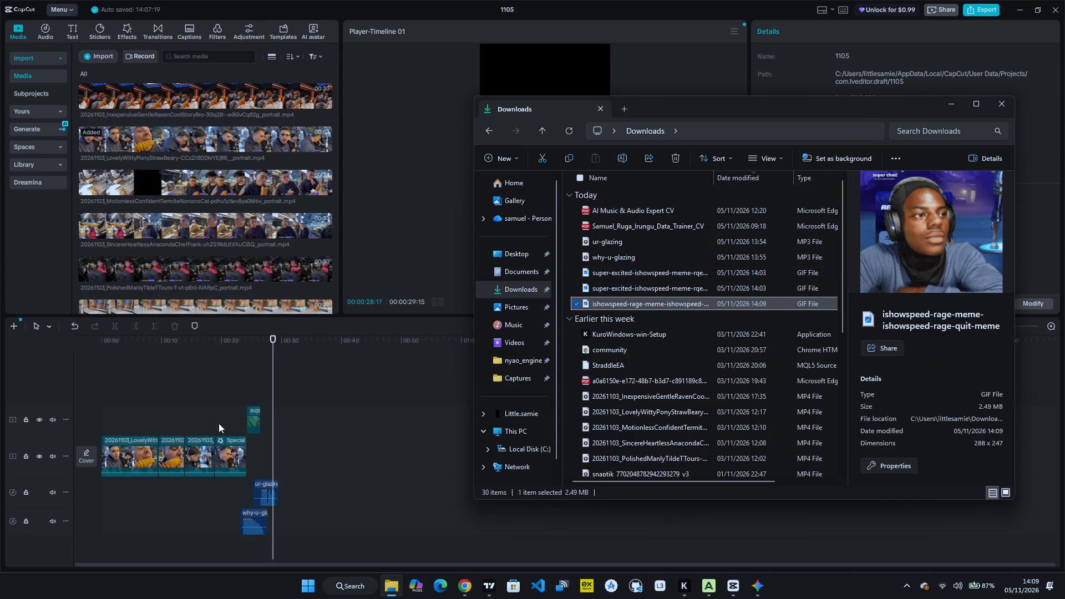
drag(219, 423, 448, 387)
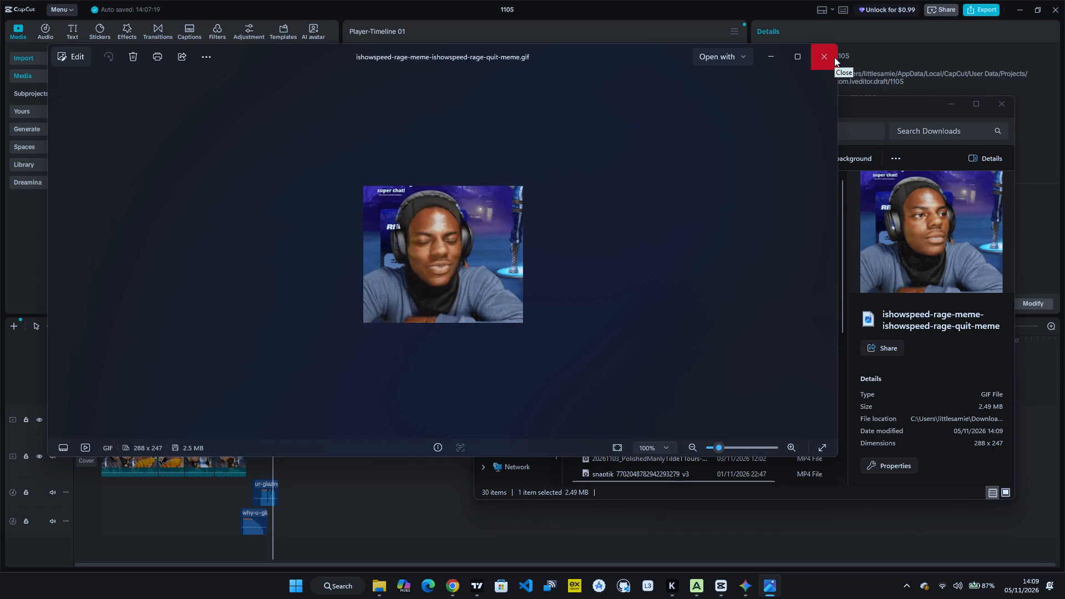
click(834, 57)
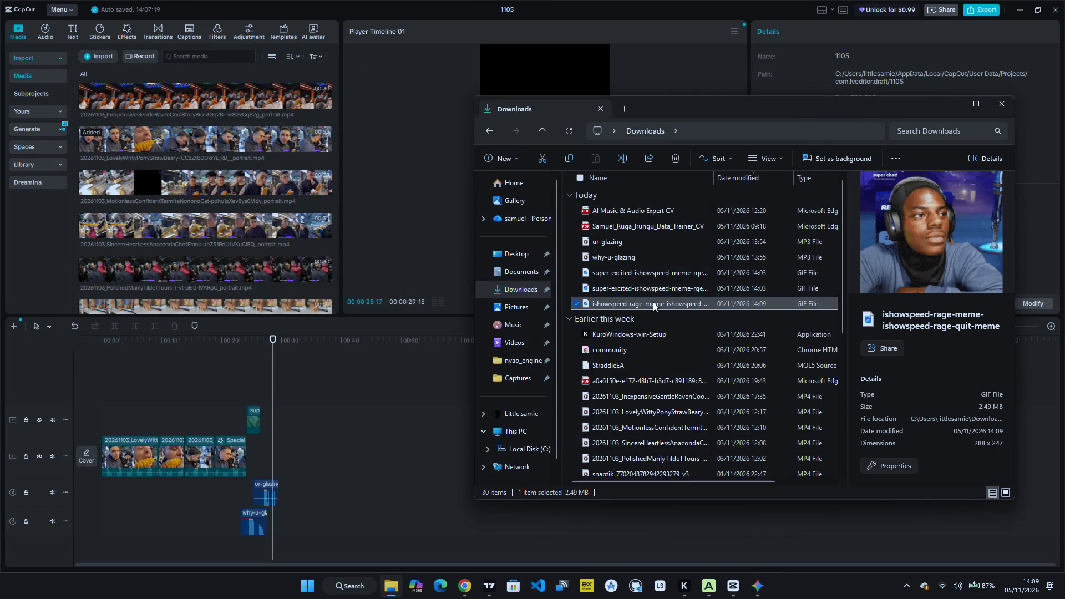
drag(653, 302, 279, 420)
drag(279, 422, 264, 422)
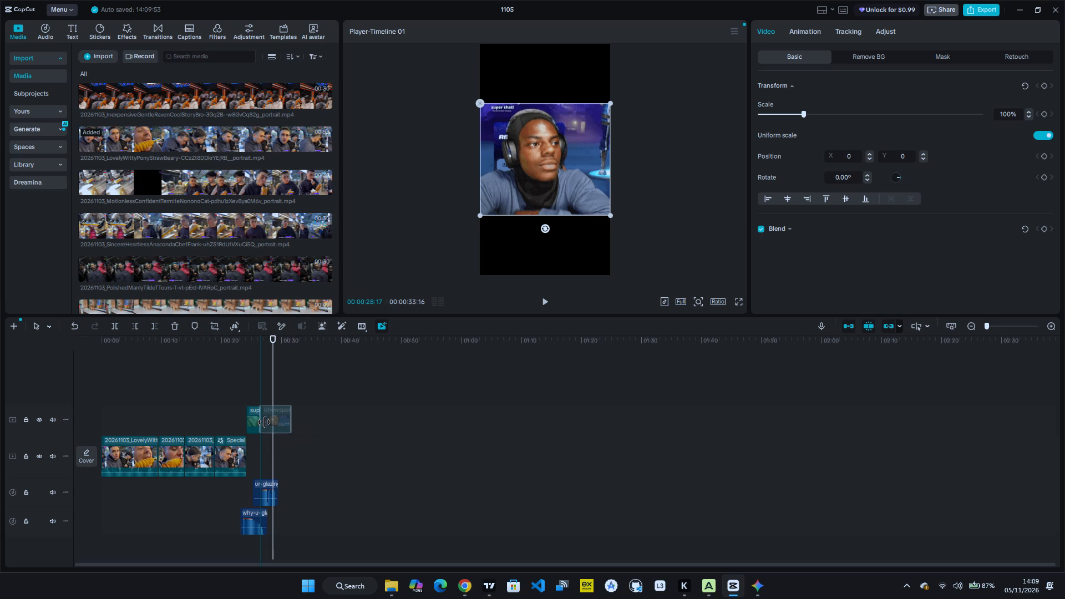
Trim the end of the rage quit GIF clip to 00:00:29:15, where the ur-glazing audio ends.
drag(291, 417, 285, 418)
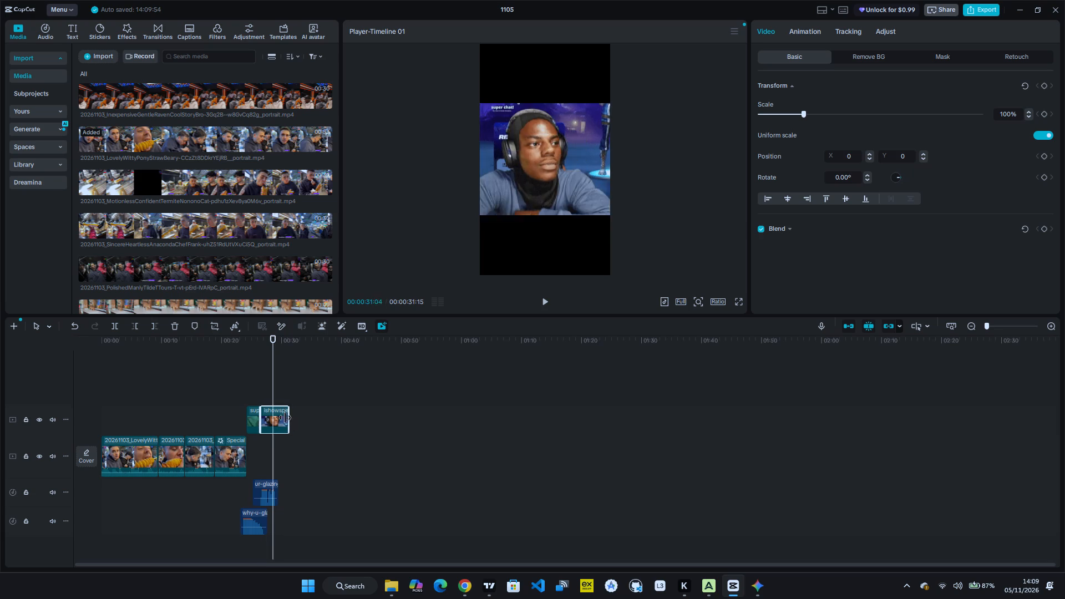
drag(285, 418, 280, 419)
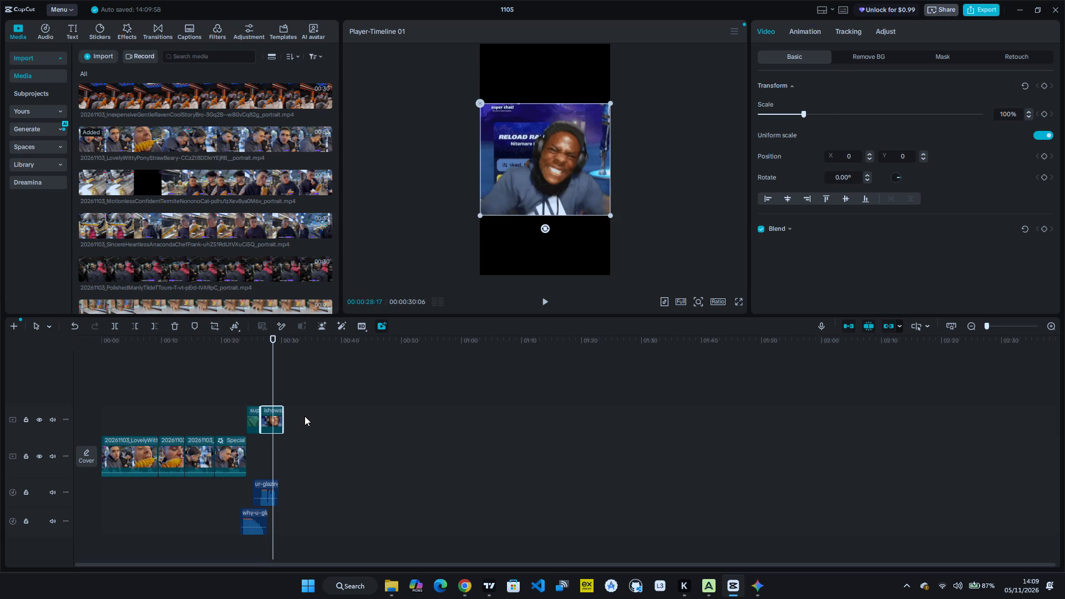
click(305, 416)
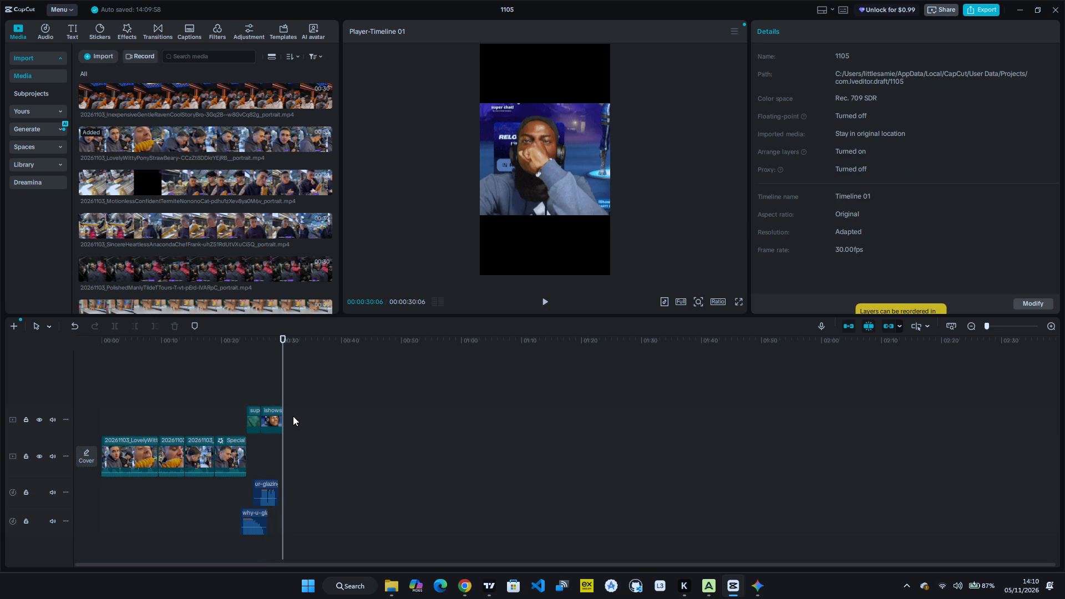
click(283, 418)
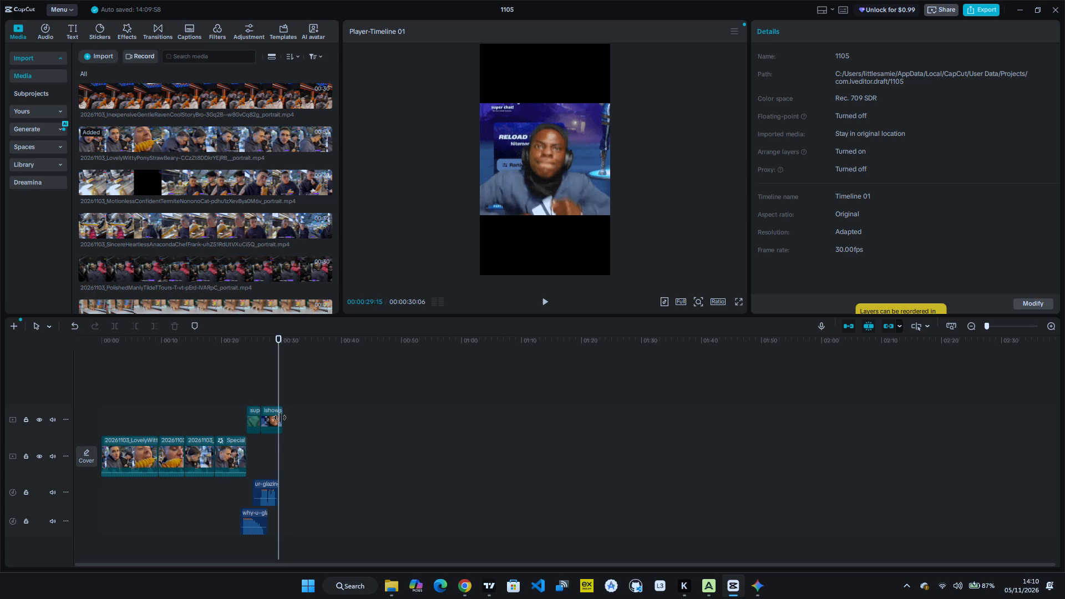
click(282, 418)
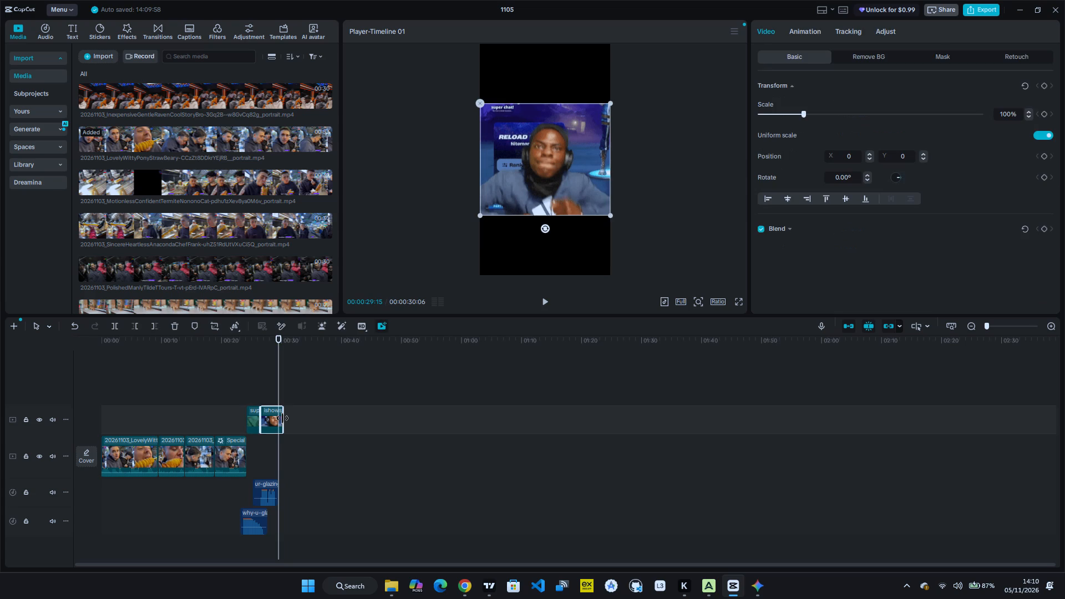
Play the whole timeline from the start to review the ending with the rage quit GIF.
key(space)
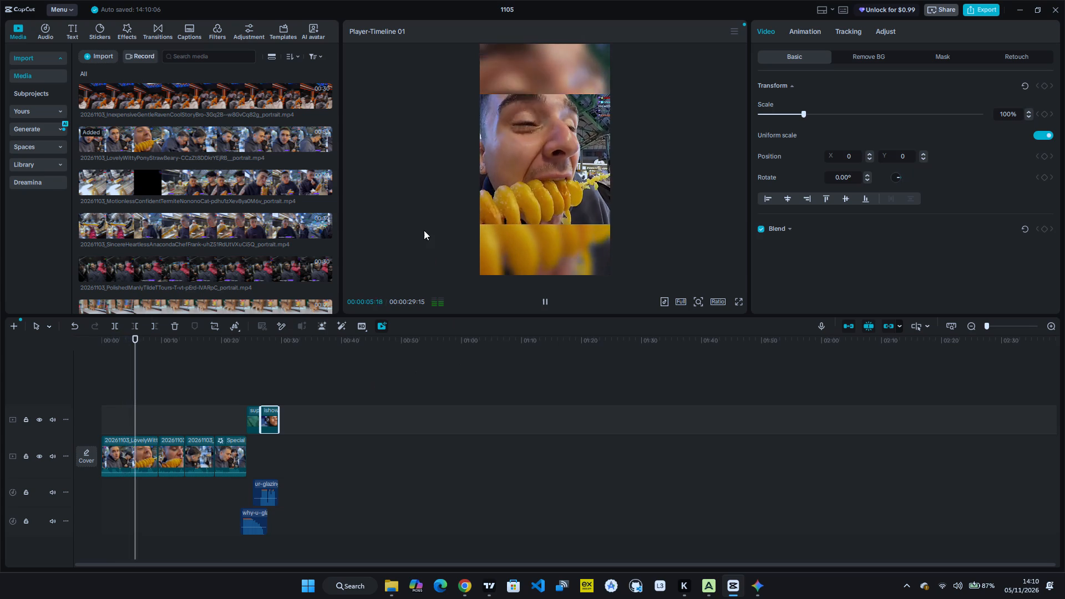
click(415, 201)
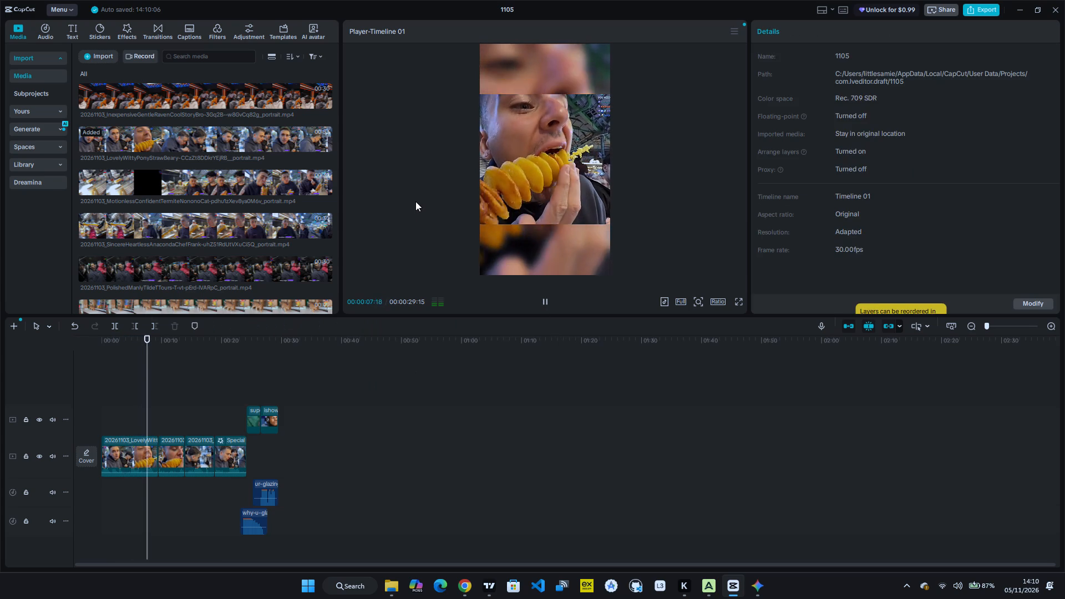
scroll(908, 156, down, 1)
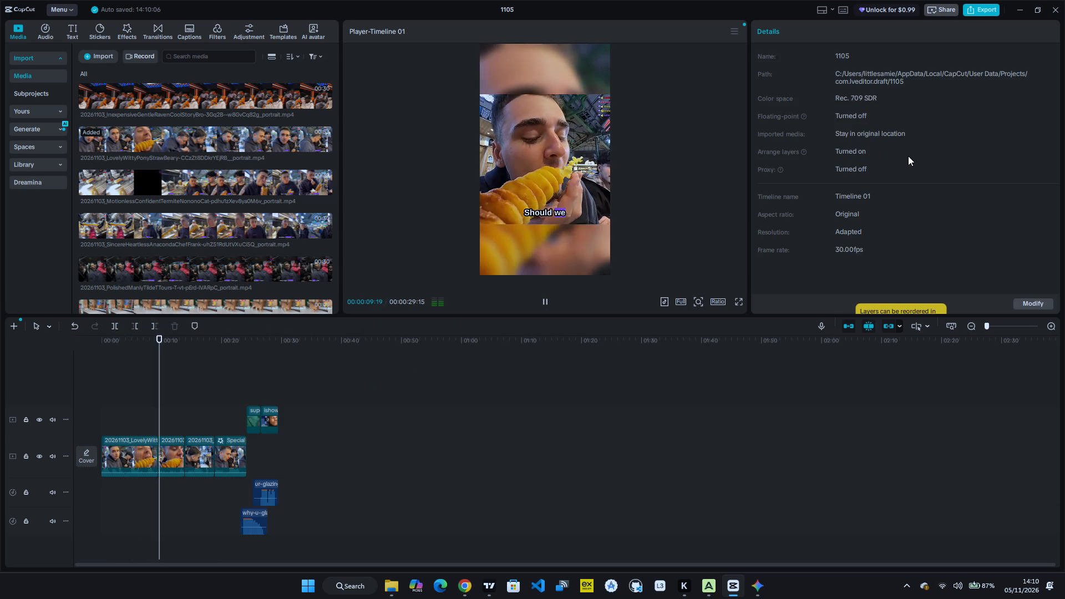
scroll(908, 156, down, 1)
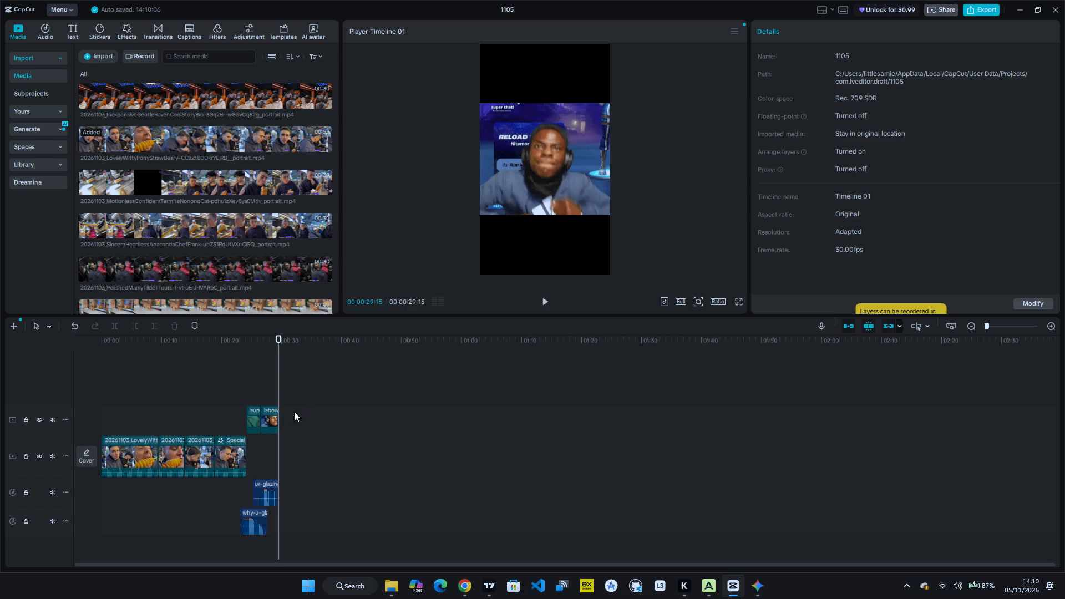
Enlarge the rage quit GIF to 206% so that it fills the portrait frame.
click(271, 423)
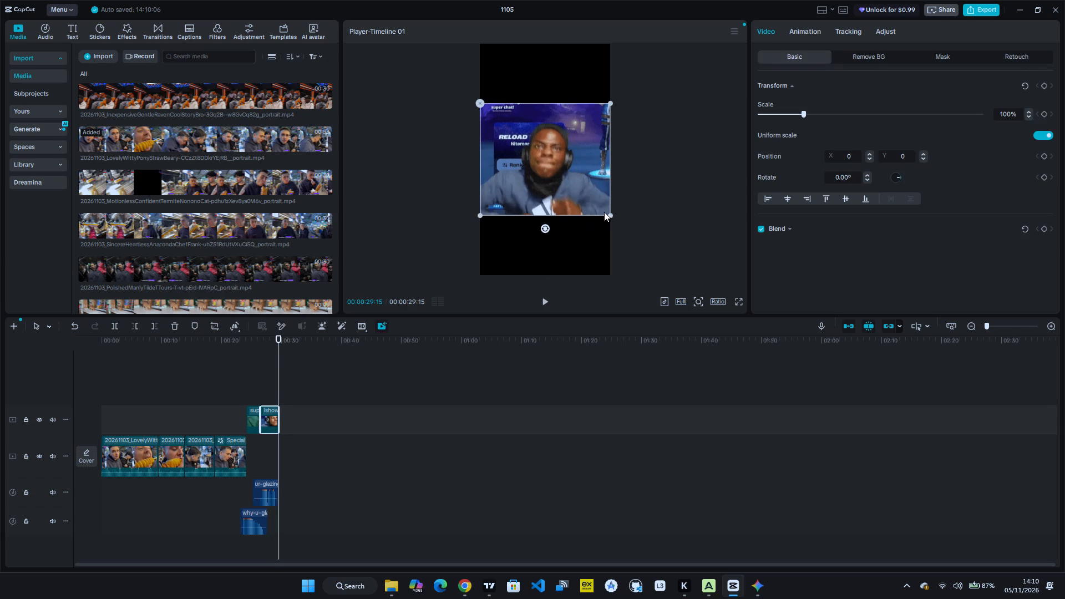
drag(608, 212, 687, 278)
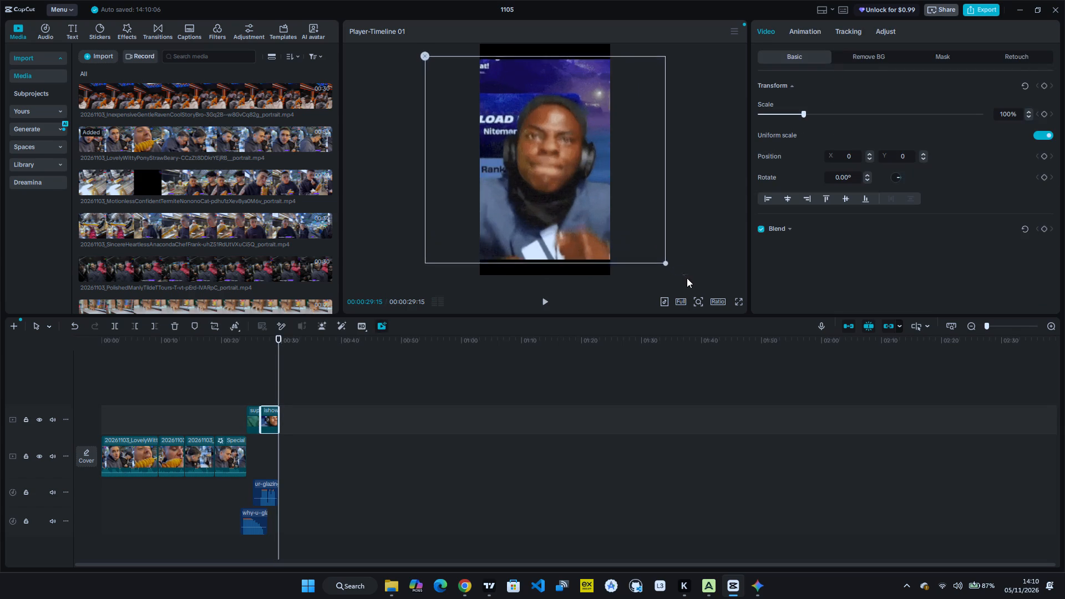
drag(687, 278, 704, 293)
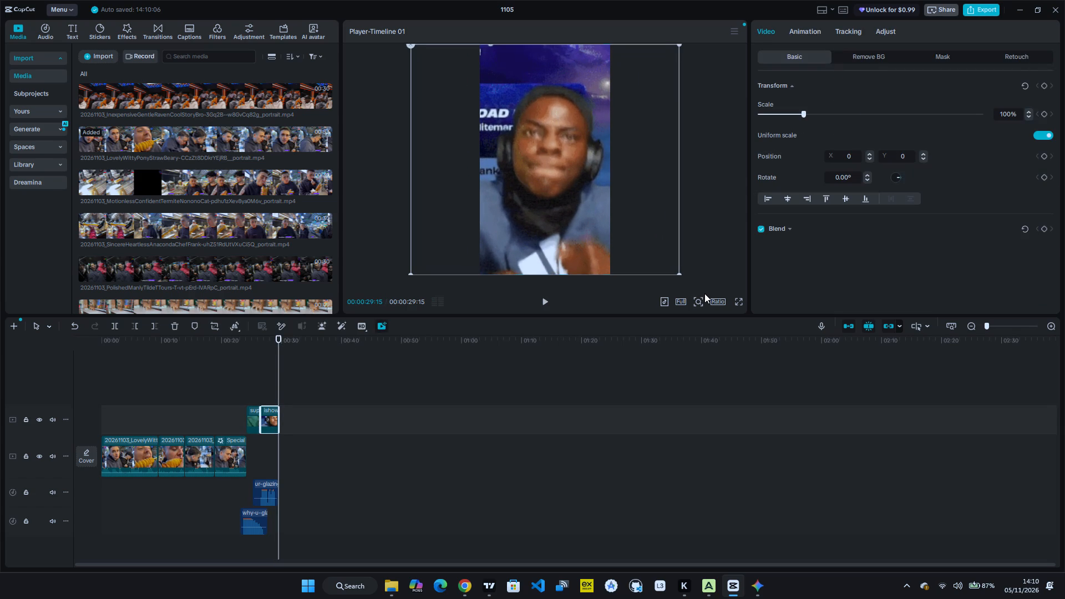
Play the whole timeline again to review the enlarged rage quit GIF.
key(space)
Trim the start of the rage quit GIF clip to about 00:00:27:21.
drag(260, 421, 266, 420)
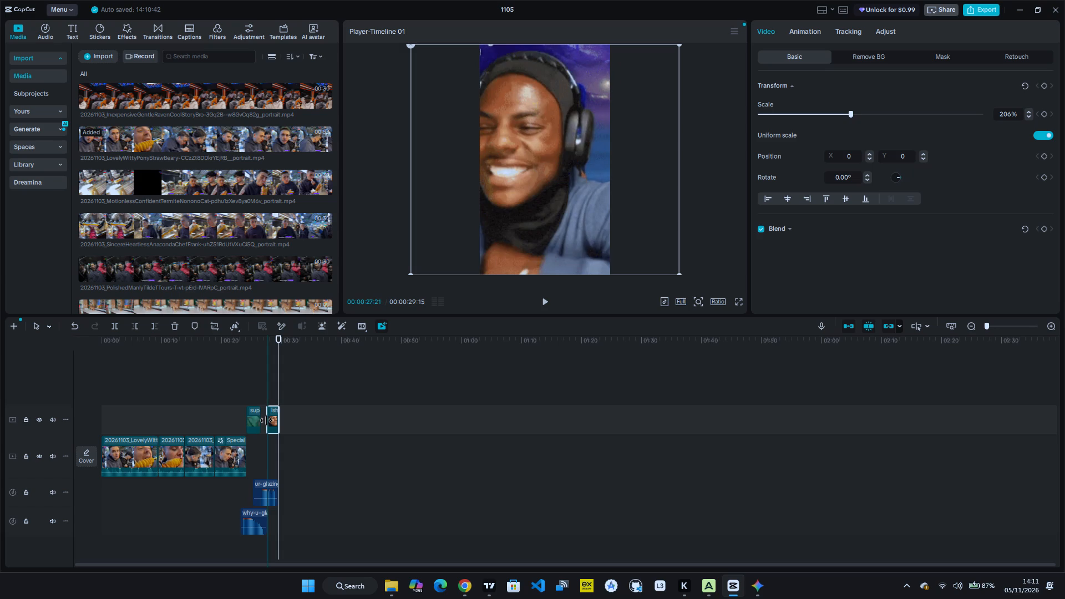
drag(266, 420, 266, 420)
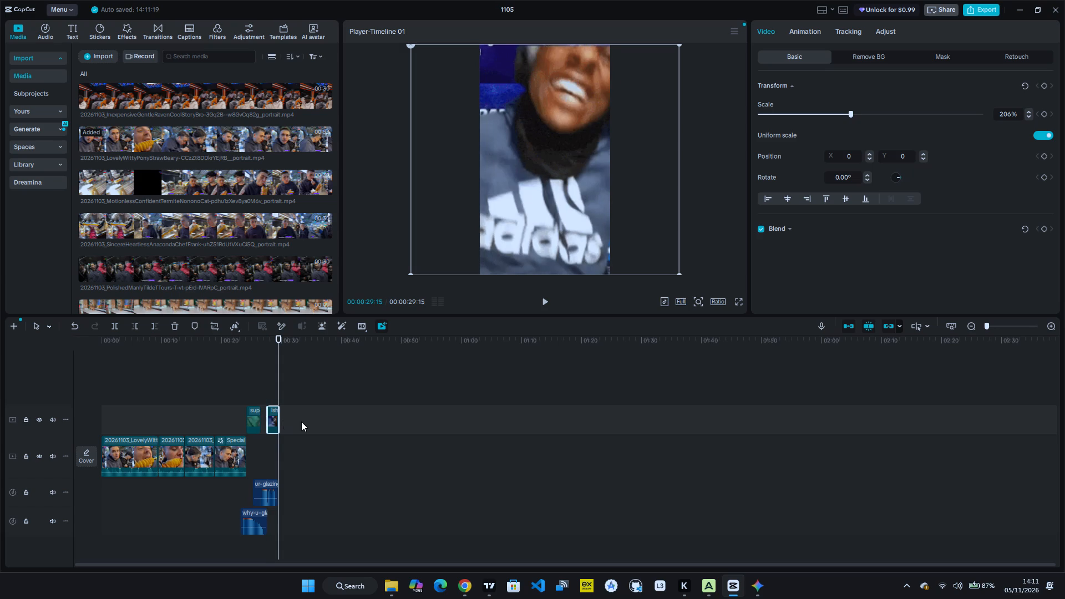
click(301, 422)
Move the rage quit GIF clip directly against the end of the super excited GIF and extend its end to 00:00:29:15.
click(272, 420)
drag(272, 420, 268, 420)
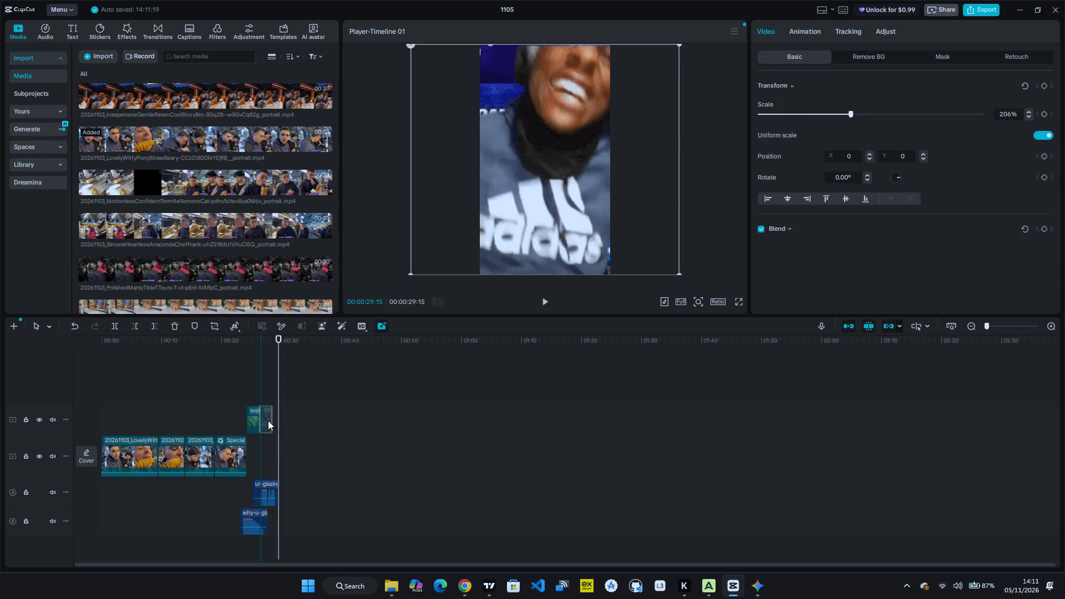
drag(268, 420, 267, 420)
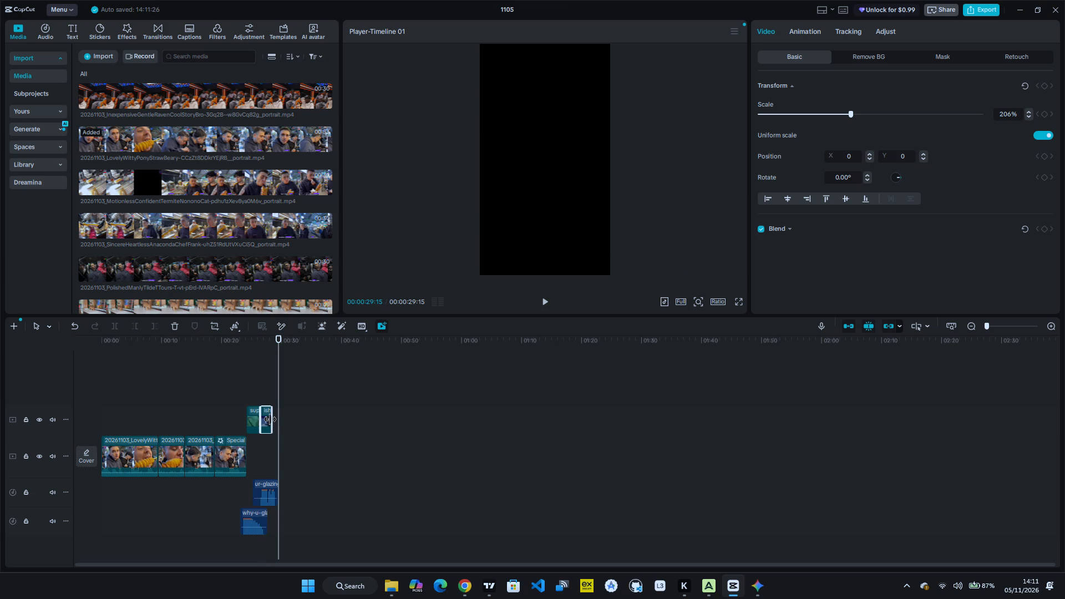
click(272, 419)
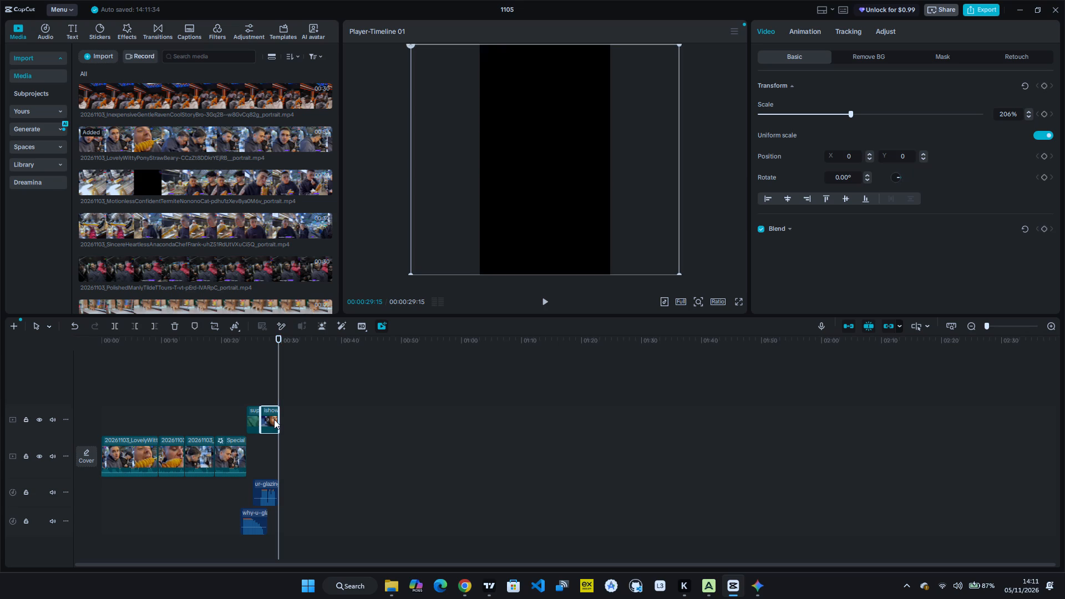
Play the whole timeline from the start to review the ending with the repositioned rage quit GIF.
key(space)
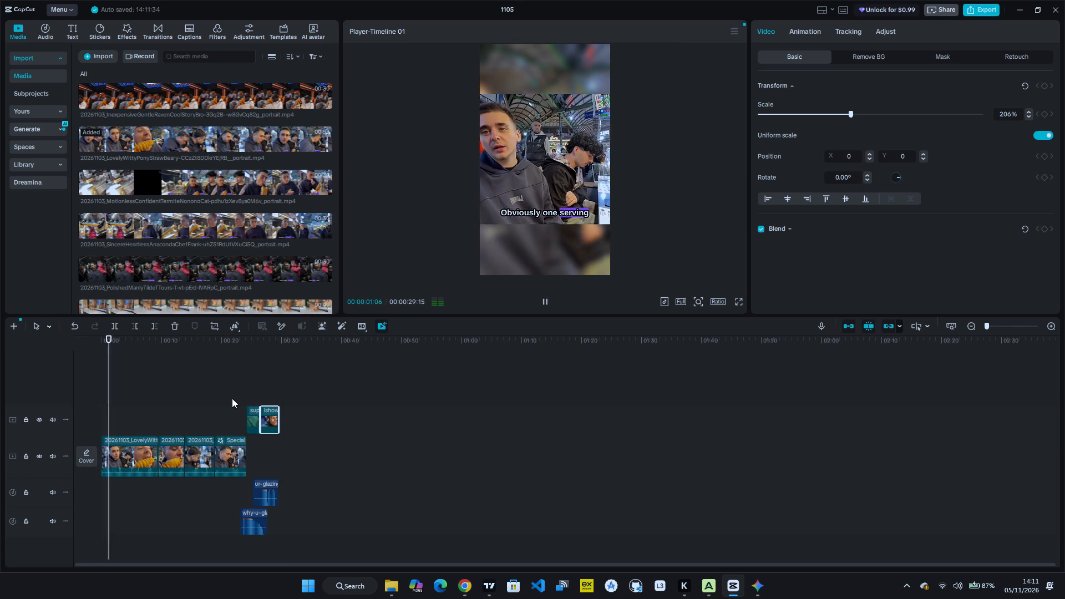
click(223, 395)
key(space)
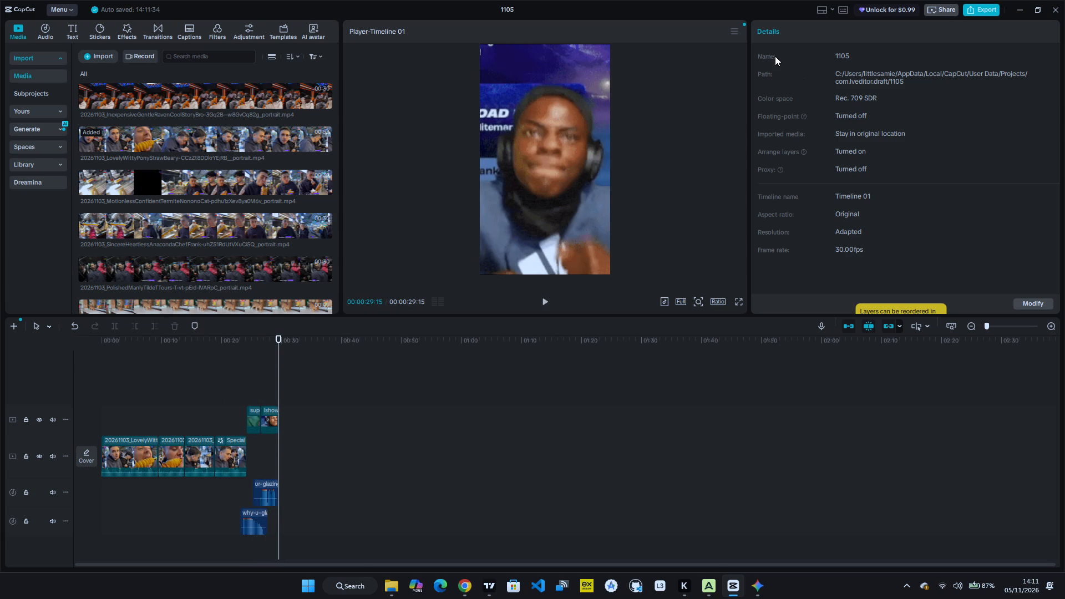
Export the video as 1105 in 1080P, H.264, mp4 at 30fps to the Videos folder and close the export window.
click(971, 8)
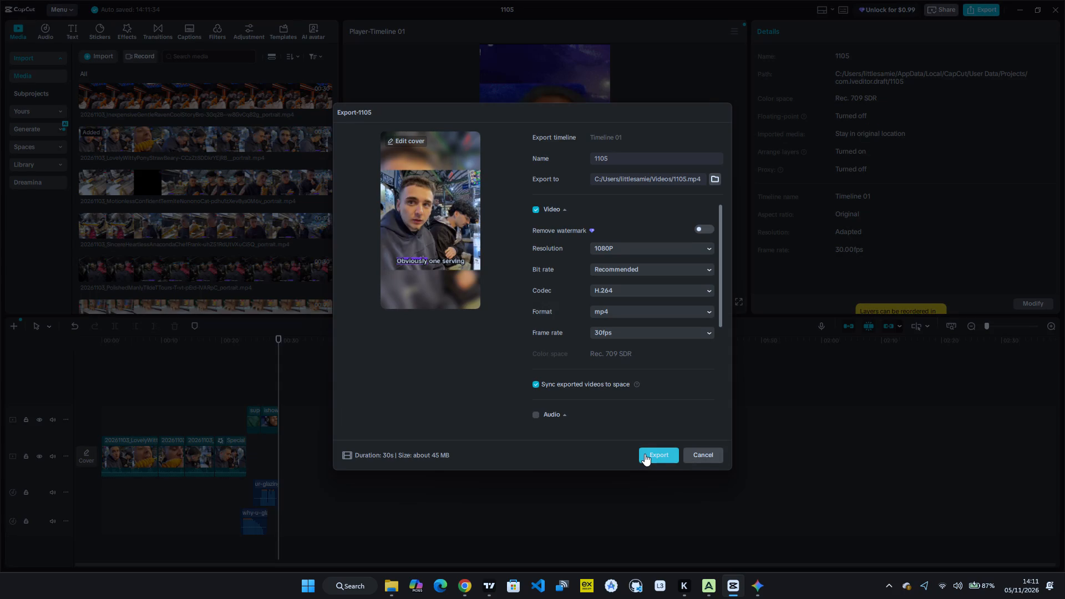
click(645, 454)
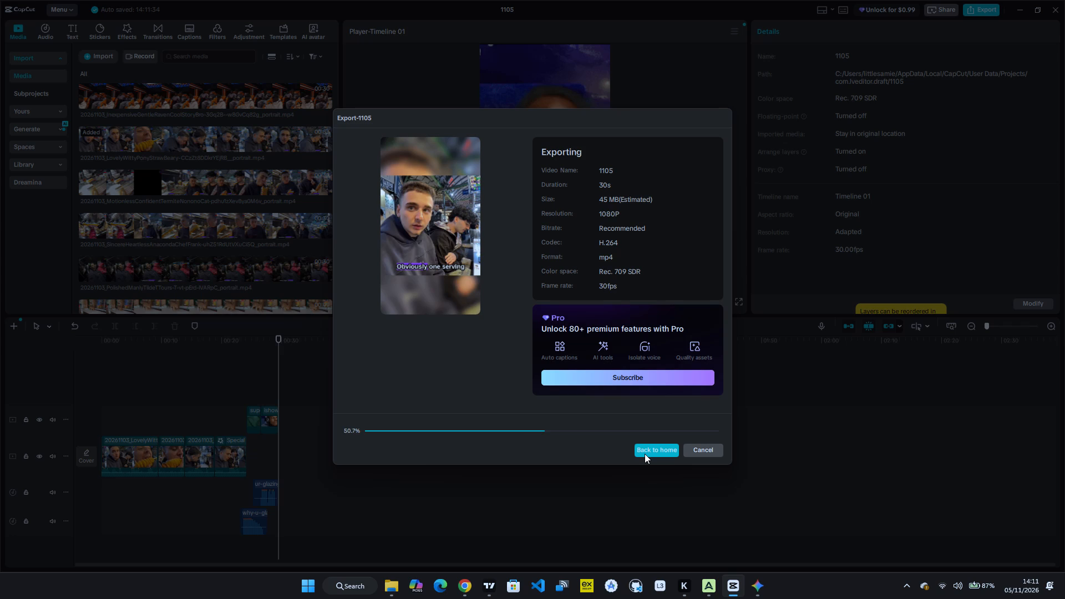
click(645, 454)
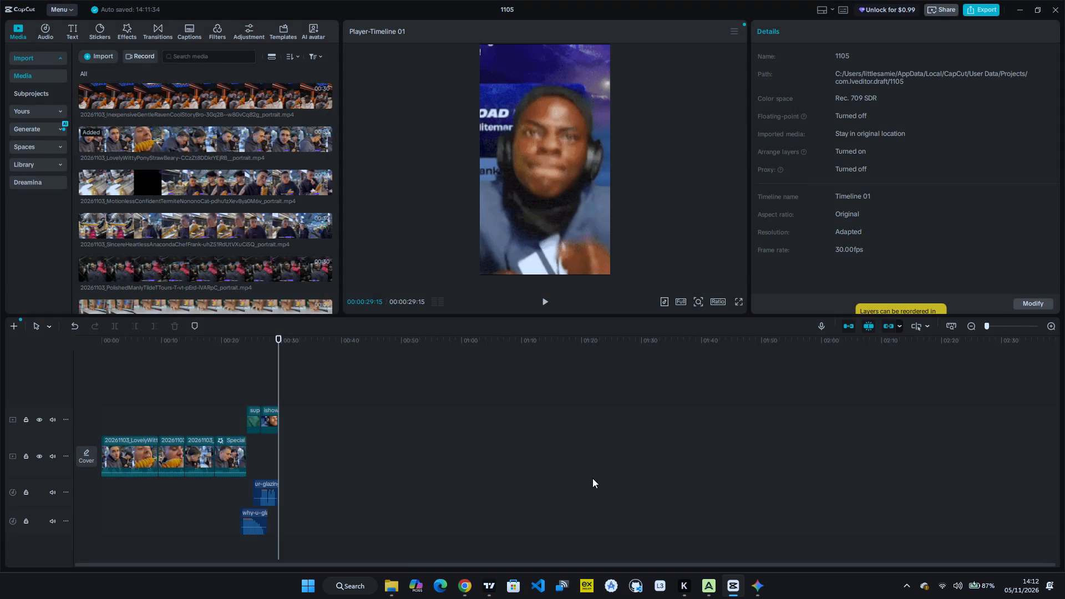
Switch to Chrome and open the YouTube Studio channel content page showing the Shorts.
click(465, 587)
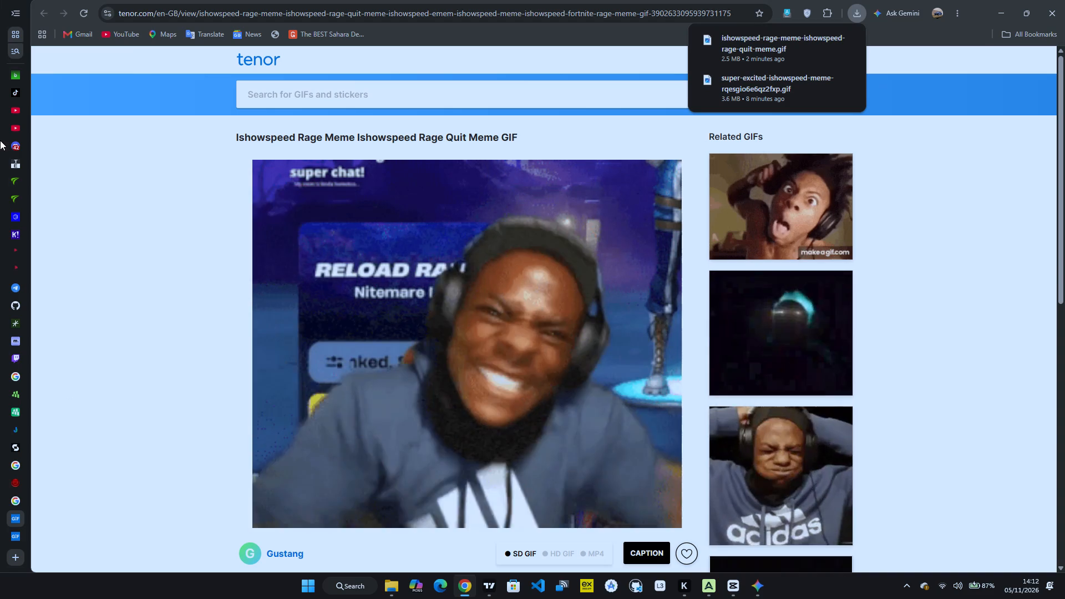
click(38, 134)
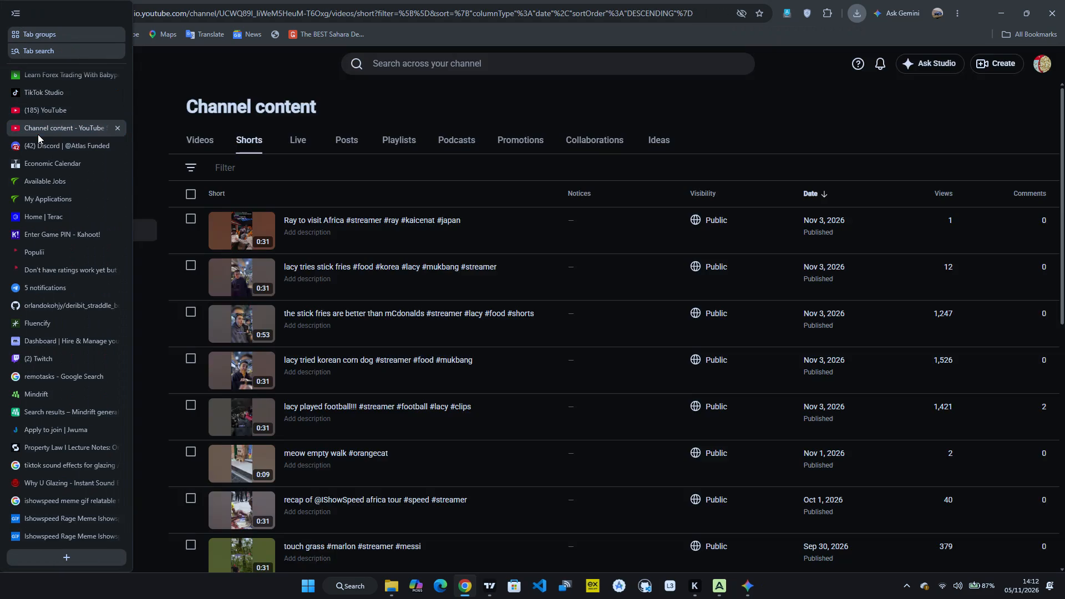